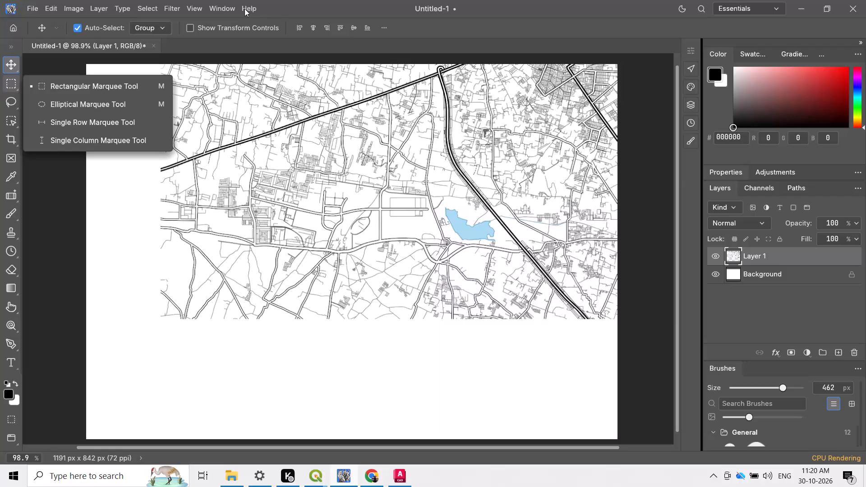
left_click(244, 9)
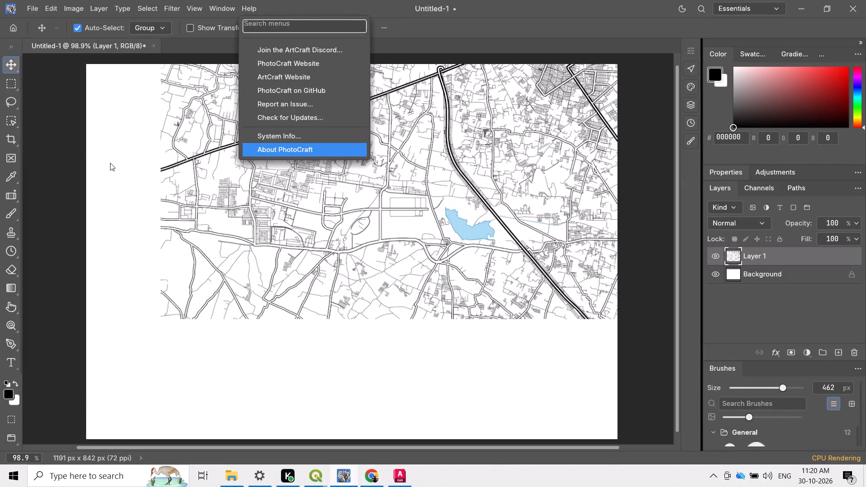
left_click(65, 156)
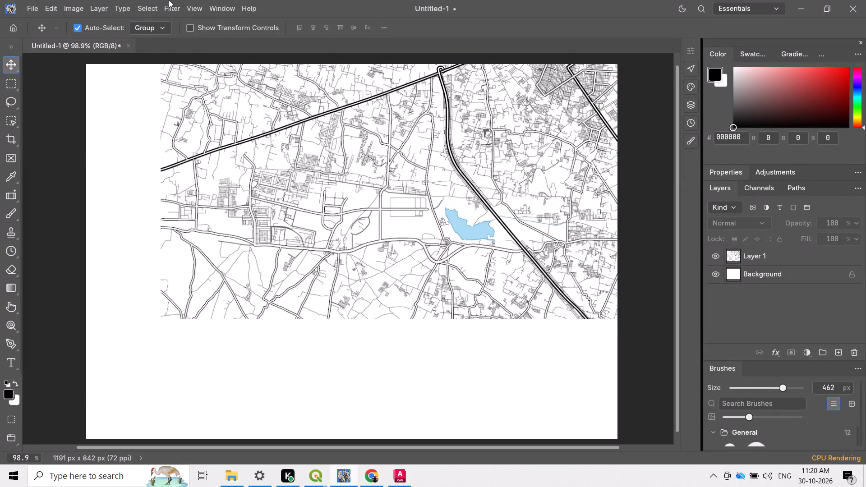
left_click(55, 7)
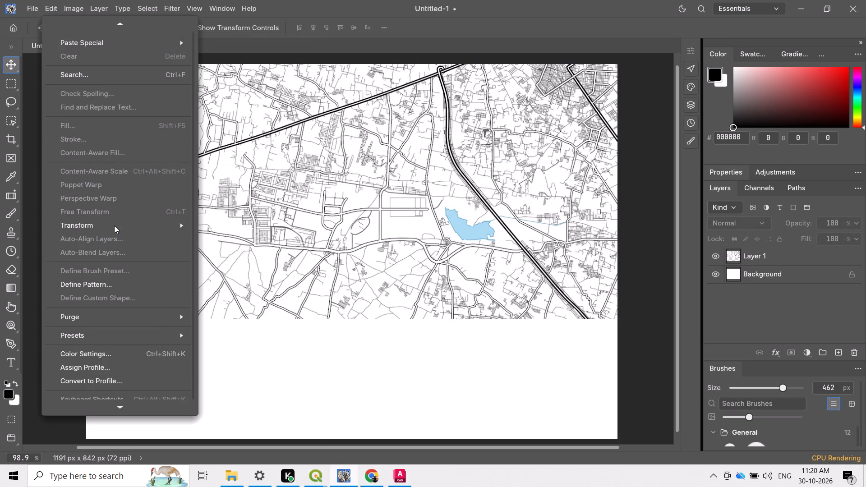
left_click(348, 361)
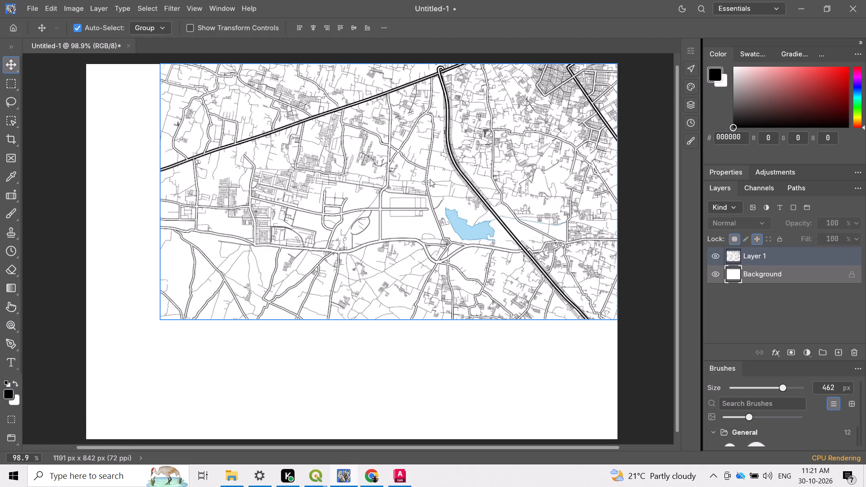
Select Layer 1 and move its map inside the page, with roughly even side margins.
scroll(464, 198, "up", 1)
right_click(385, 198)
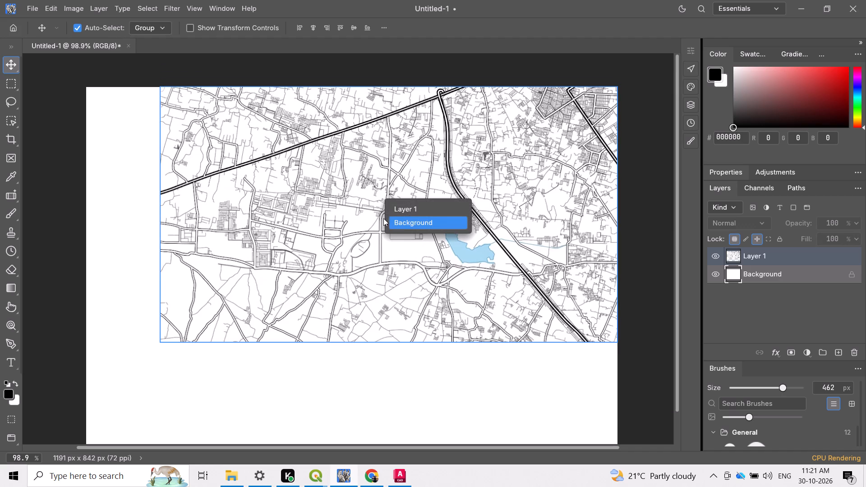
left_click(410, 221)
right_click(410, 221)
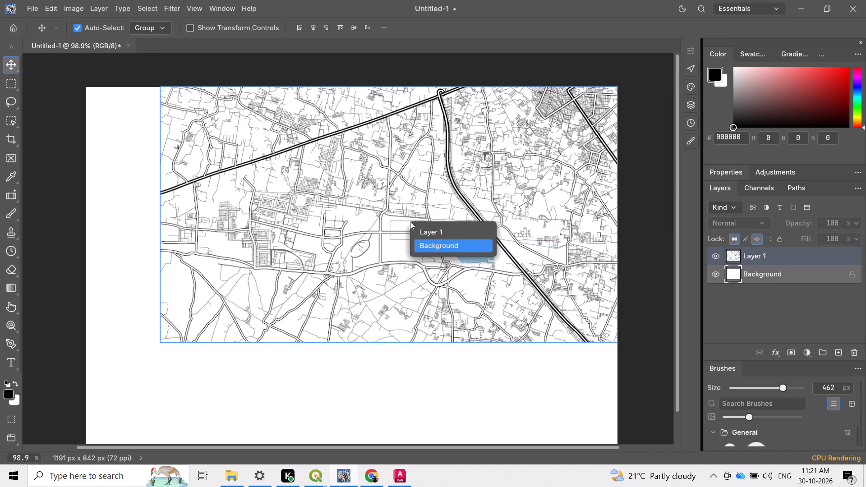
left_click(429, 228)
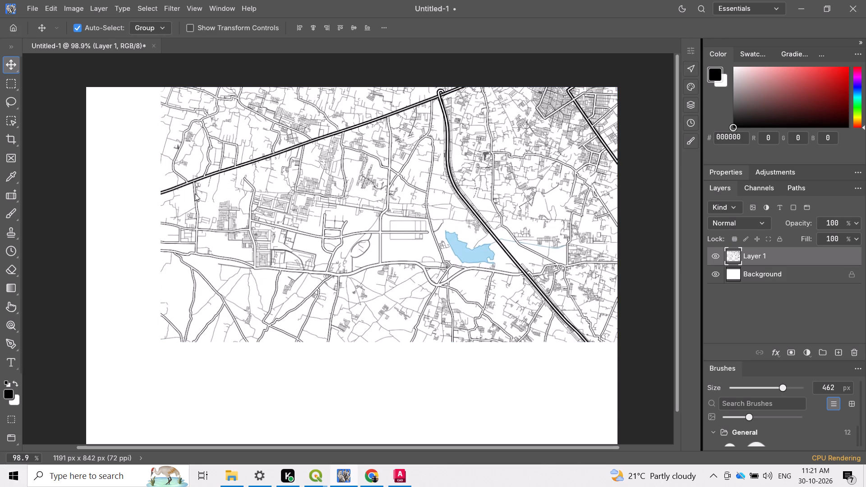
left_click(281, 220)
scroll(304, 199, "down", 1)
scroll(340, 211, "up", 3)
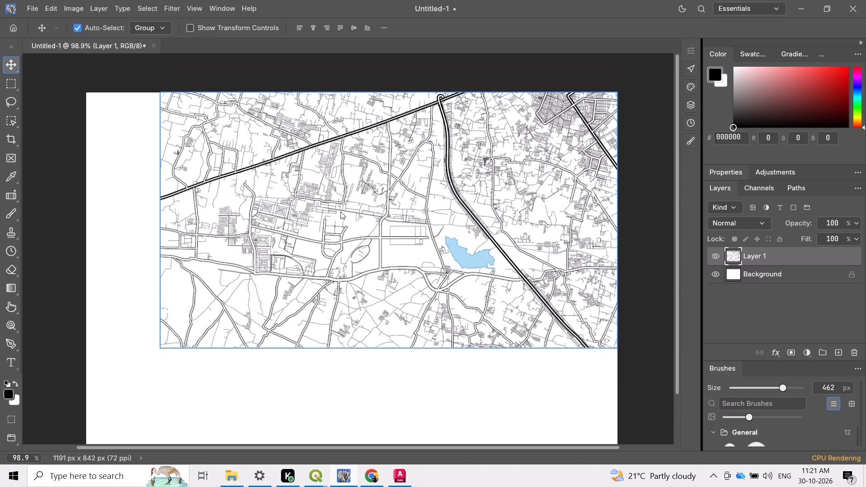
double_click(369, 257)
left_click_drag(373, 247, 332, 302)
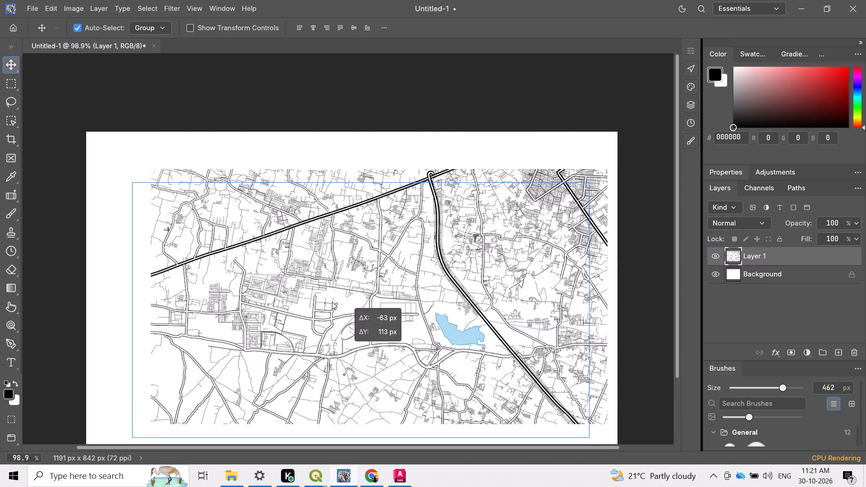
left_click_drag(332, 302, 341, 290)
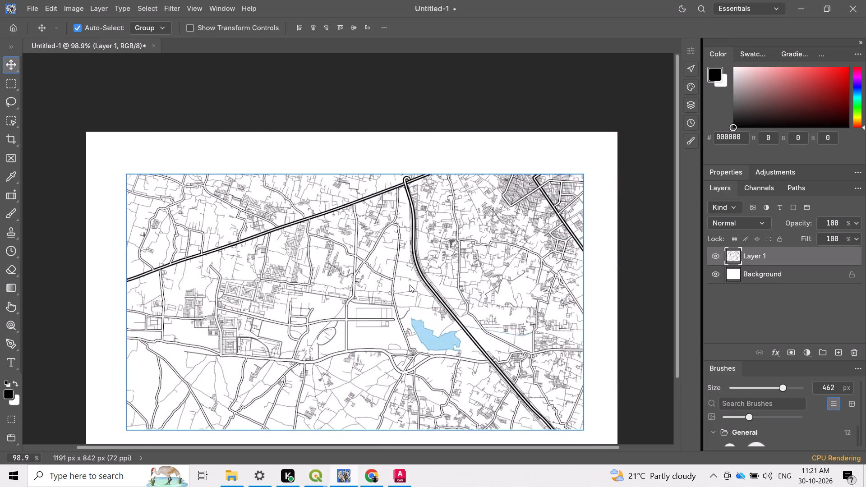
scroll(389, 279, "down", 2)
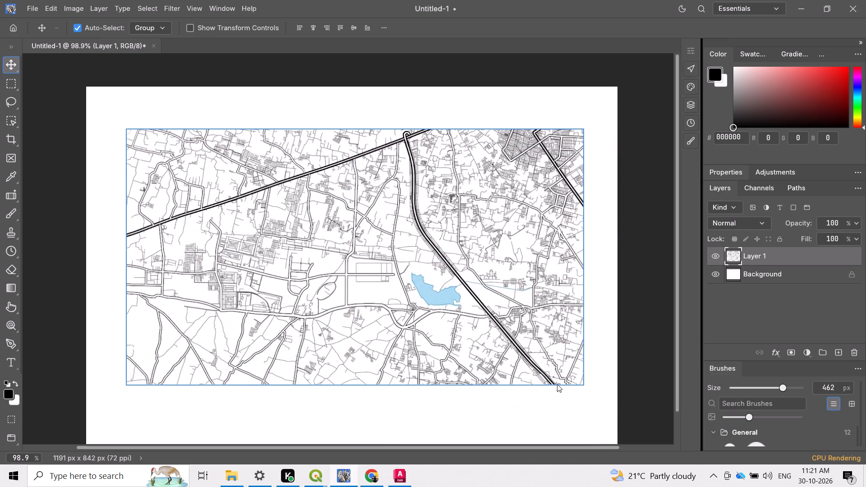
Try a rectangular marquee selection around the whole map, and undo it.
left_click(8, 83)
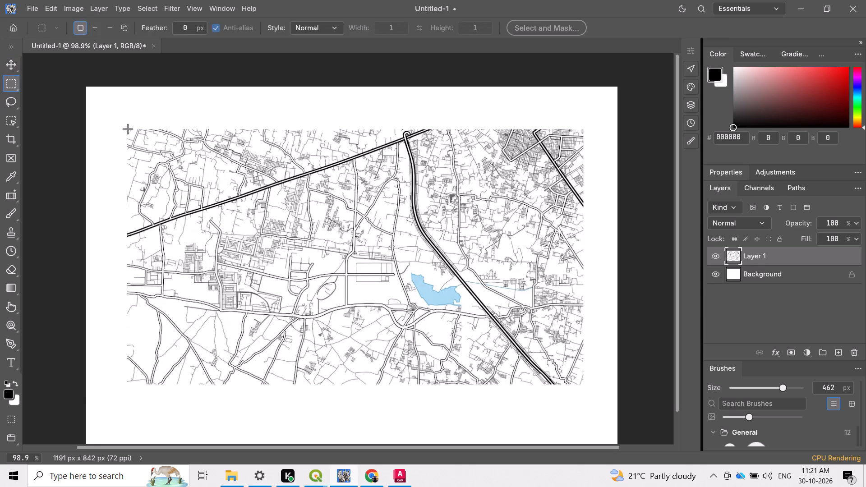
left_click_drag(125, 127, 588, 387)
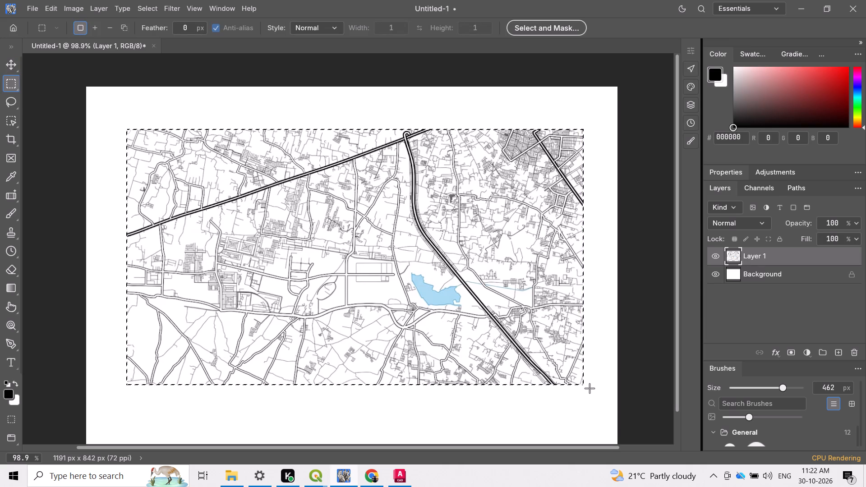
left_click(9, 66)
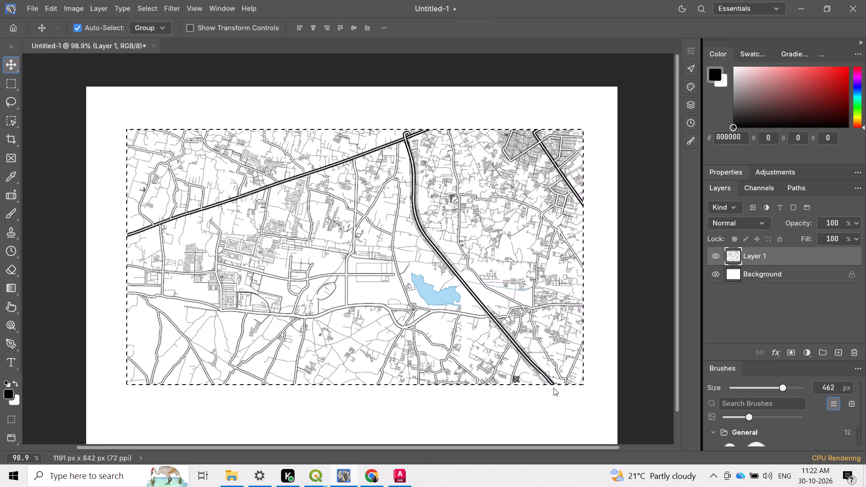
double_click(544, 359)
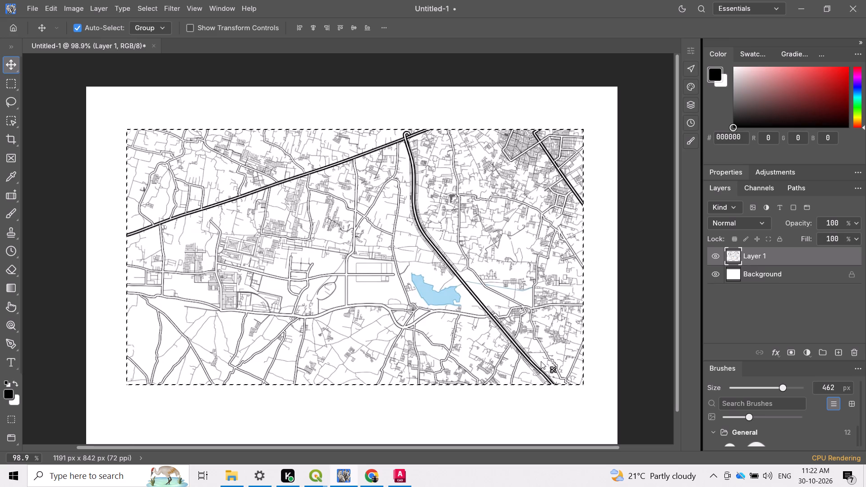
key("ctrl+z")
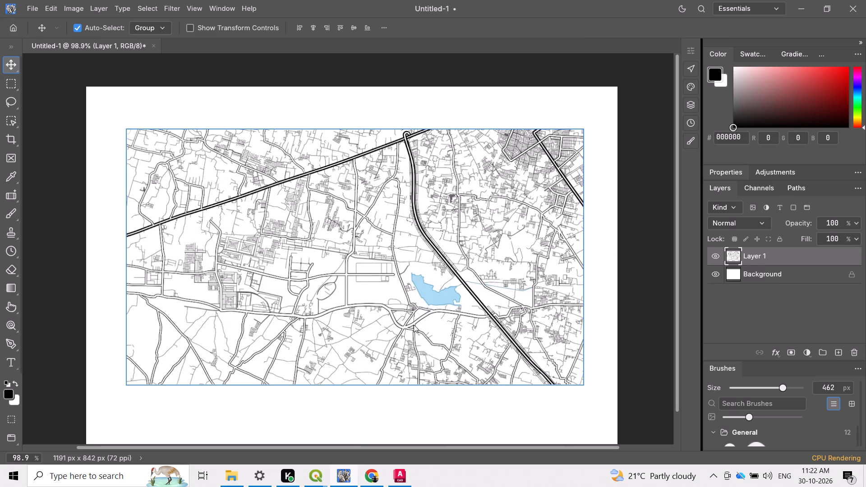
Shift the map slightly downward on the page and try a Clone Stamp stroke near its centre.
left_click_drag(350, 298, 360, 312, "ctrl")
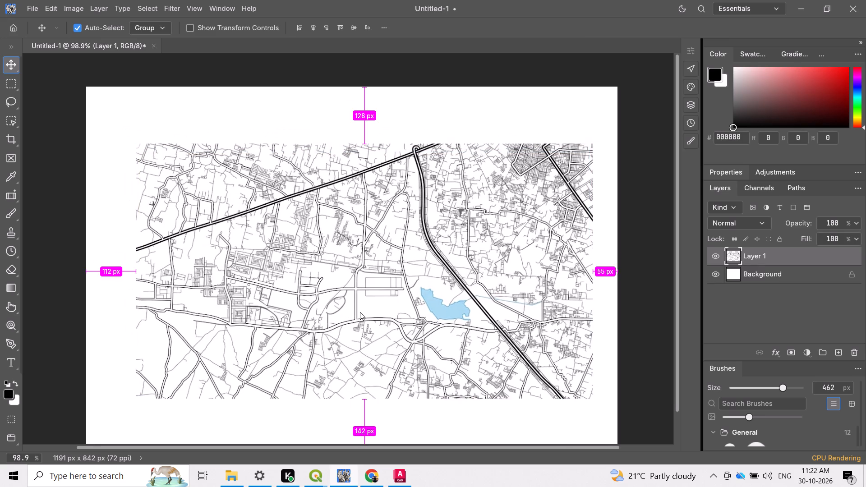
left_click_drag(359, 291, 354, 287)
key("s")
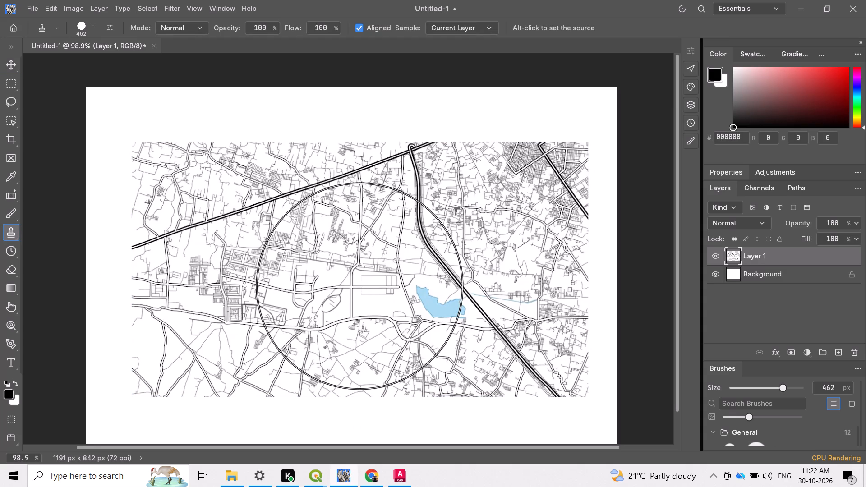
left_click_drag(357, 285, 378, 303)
Undo the recent edits until the map is back at its earlier horizontally centred placement.
key("ctrl+z")
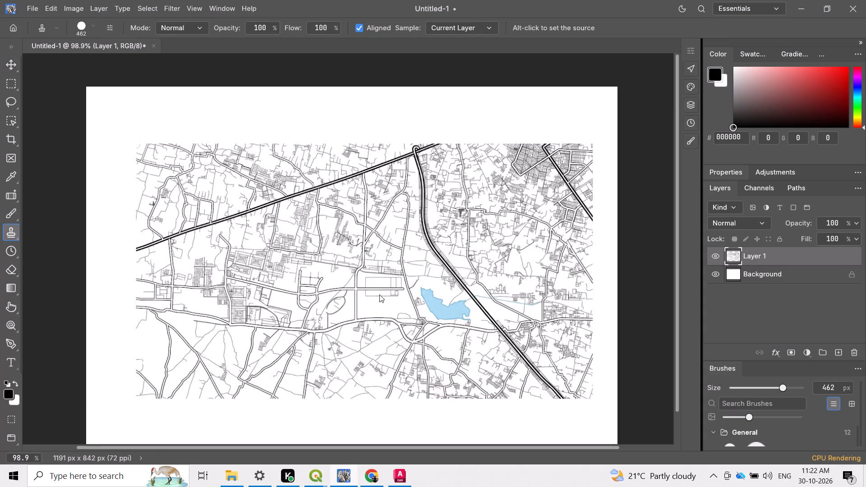
key("ctrl+z")
key("ctrl+z")
key("ctrl+z")
key("ctrl+z")
key("ctrl+z")
key("ctrl+z")
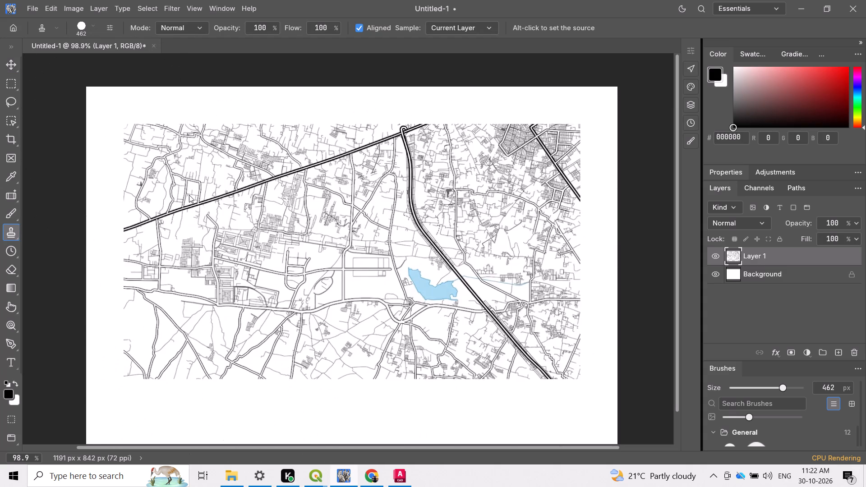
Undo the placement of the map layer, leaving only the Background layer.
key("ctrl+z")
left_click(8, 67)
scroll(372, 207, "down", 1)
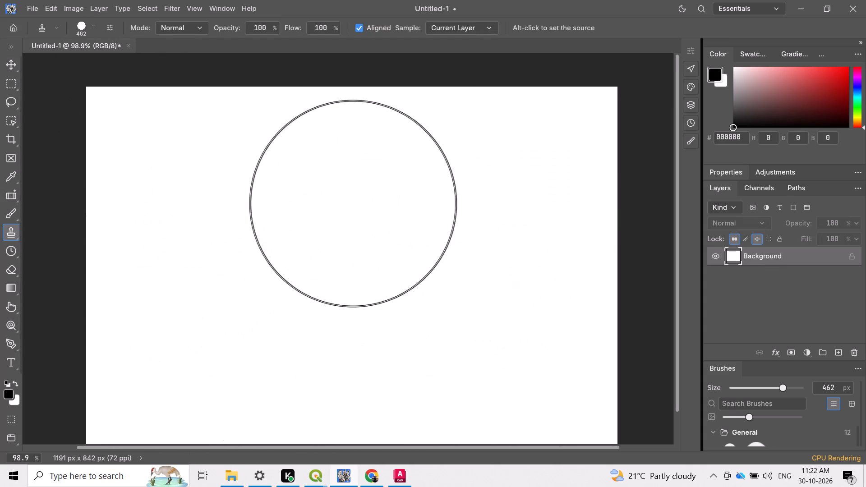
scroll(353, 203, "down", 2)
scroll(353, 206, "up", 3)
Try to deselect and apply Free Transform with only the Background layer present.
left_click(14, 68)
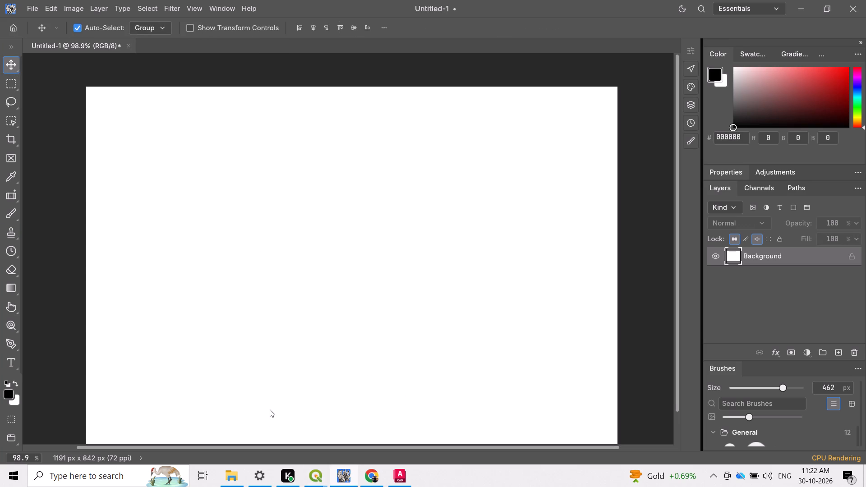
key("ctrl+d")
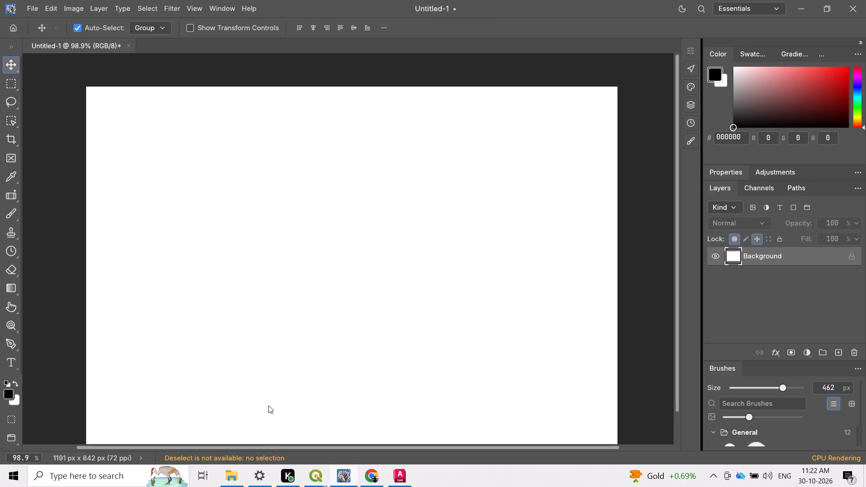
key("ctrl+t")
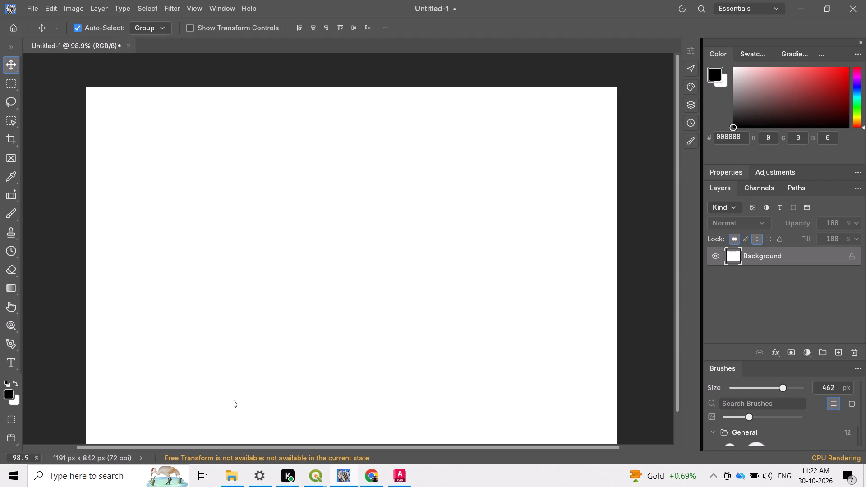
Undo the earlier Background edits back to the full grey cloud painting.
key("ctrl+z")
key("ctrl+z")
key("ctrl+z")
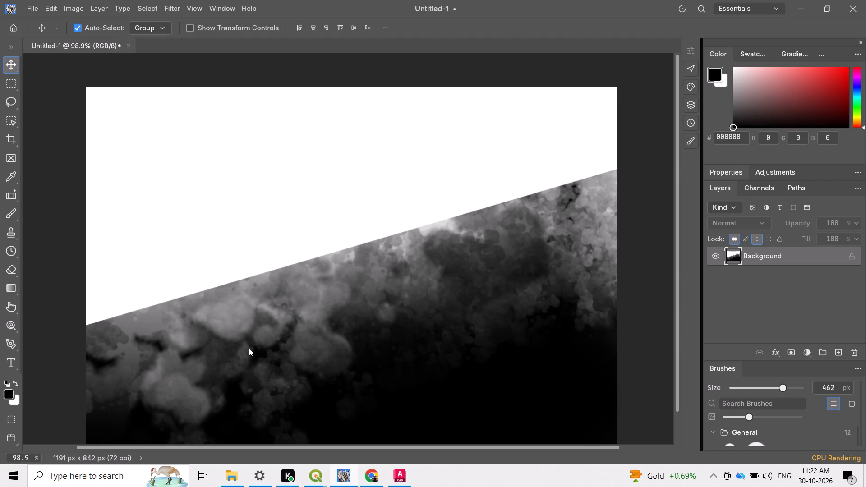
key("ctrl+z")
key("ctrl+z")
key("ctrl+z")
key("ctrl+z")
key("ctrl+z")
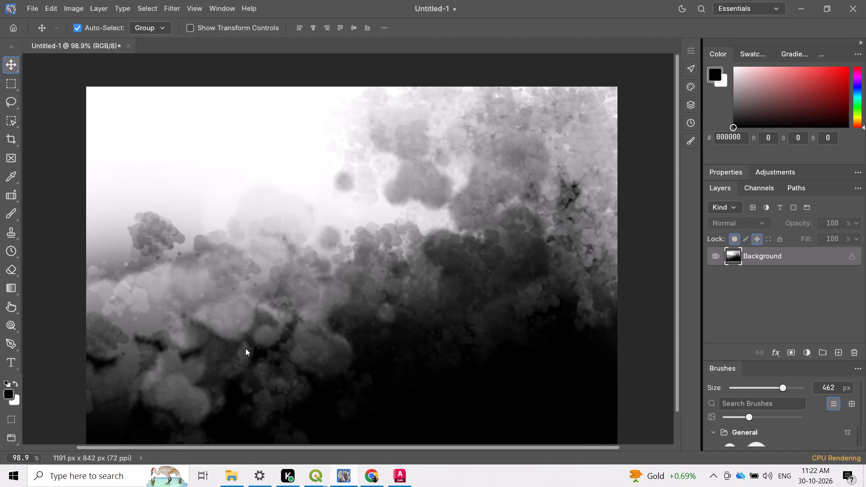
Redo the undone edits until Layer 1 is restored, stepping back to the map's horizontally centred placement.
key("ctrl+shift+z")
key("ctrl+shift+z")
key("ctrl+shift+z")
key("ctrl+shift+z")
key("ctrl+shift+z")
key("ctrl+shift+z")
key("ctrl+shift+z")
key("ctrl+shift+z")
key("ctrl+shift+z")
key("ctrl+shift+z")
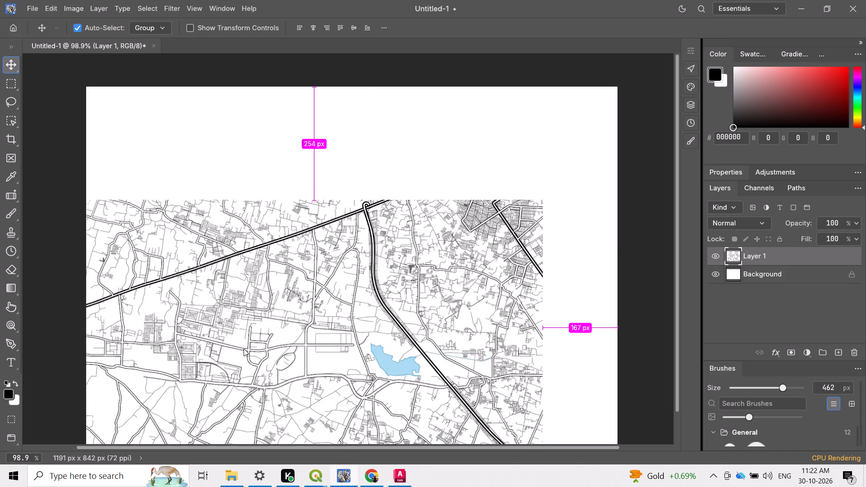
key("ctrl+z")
Free Transform the road map layer and enlarge it to about 111.6%, extending its top edge toward the page's top.
left_click(282, 302)
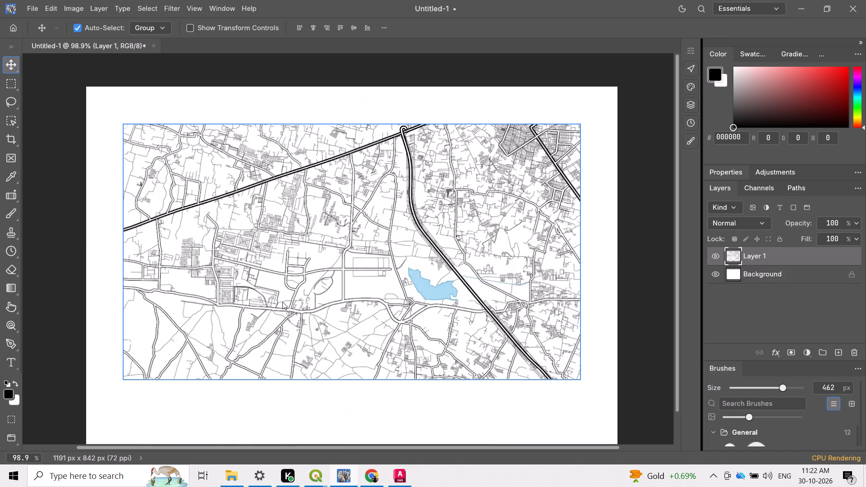
key("ctrl+t")
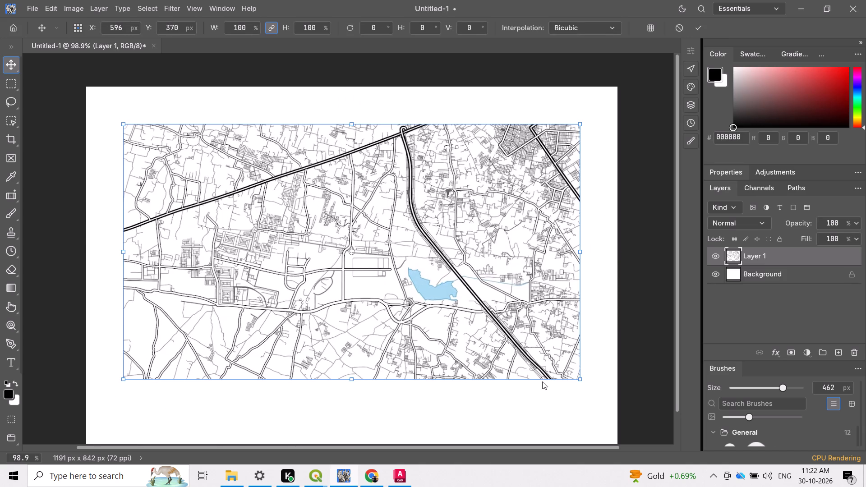
left_click_drag(584, 381, 595, 408)
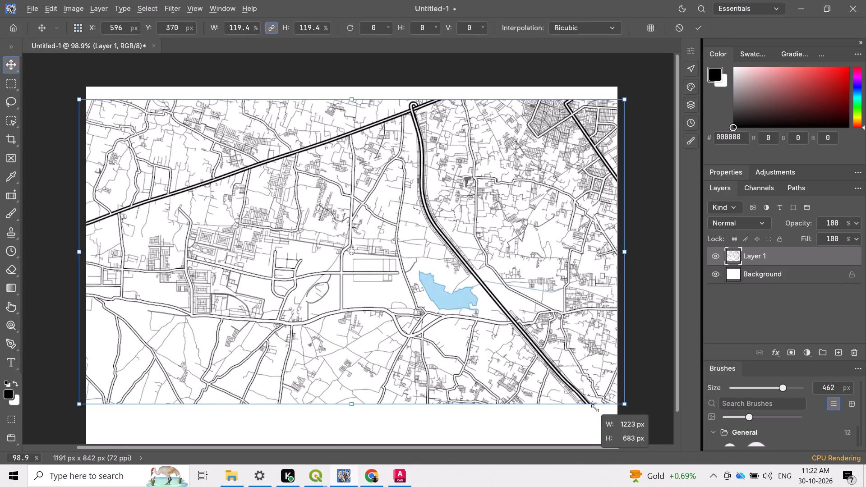
left_click_drag(595, 408, 620, 419)
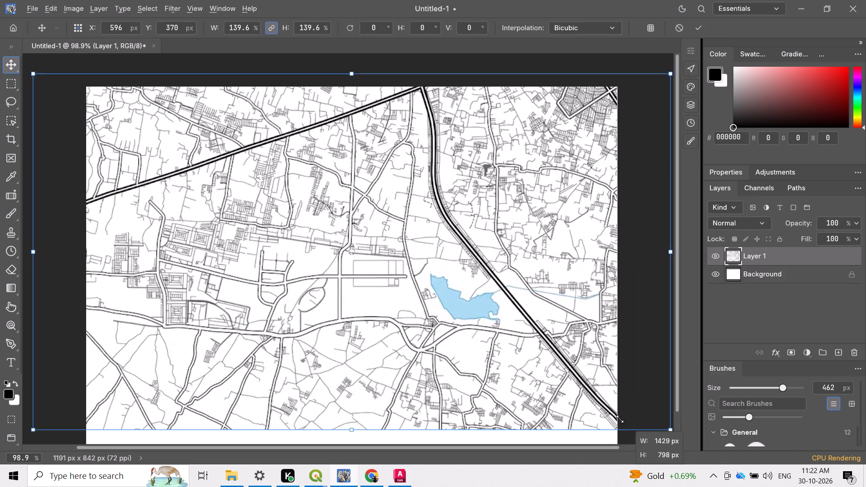
left_click_drag(620, 419, 636, 402)
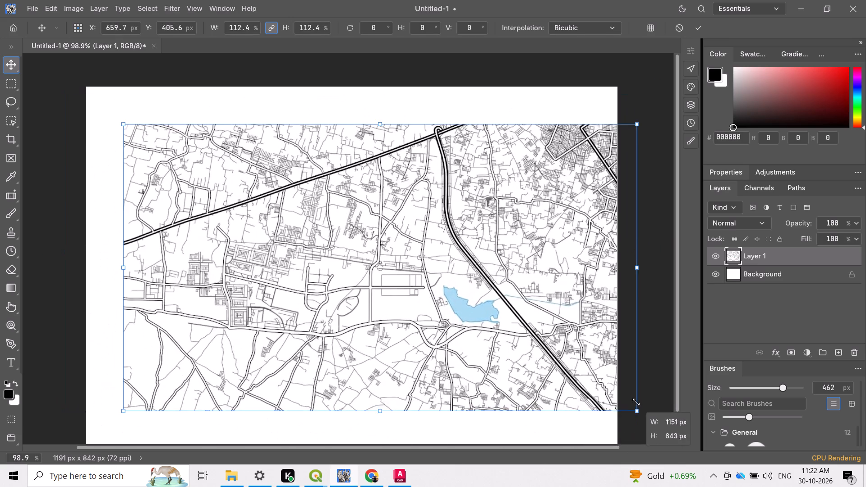
left_click_drag(636, 402, 581, 382)
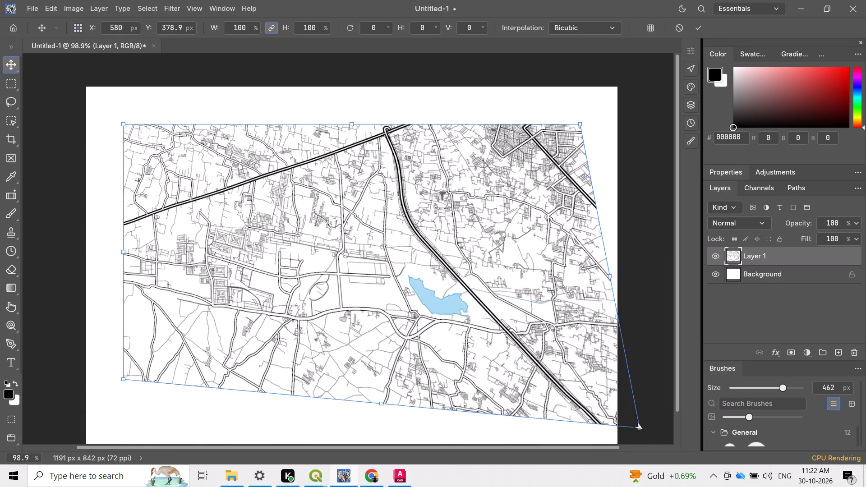
left_click_drag(581, 382, 538, 383)
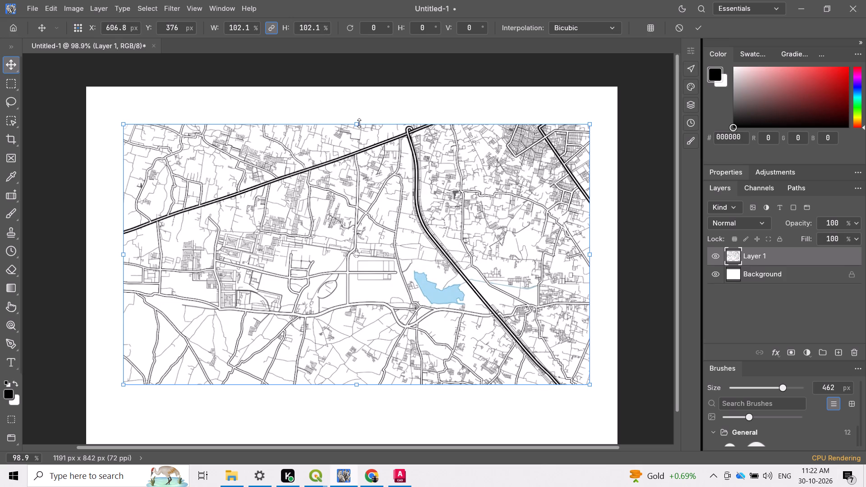
left_click_drag(355, 124, 358, 100)
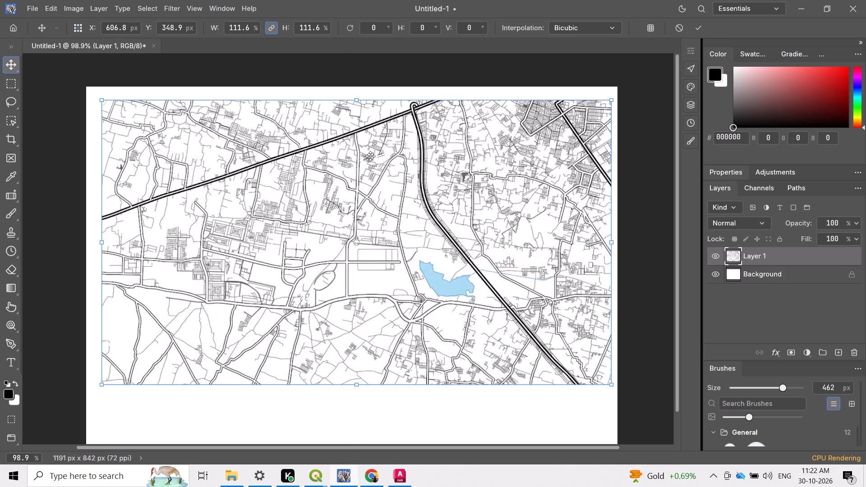
Scale the map layer to about 131%, with its bottom edge reaching the bottom of the white page.
scroll(376, 287, "down", 1)
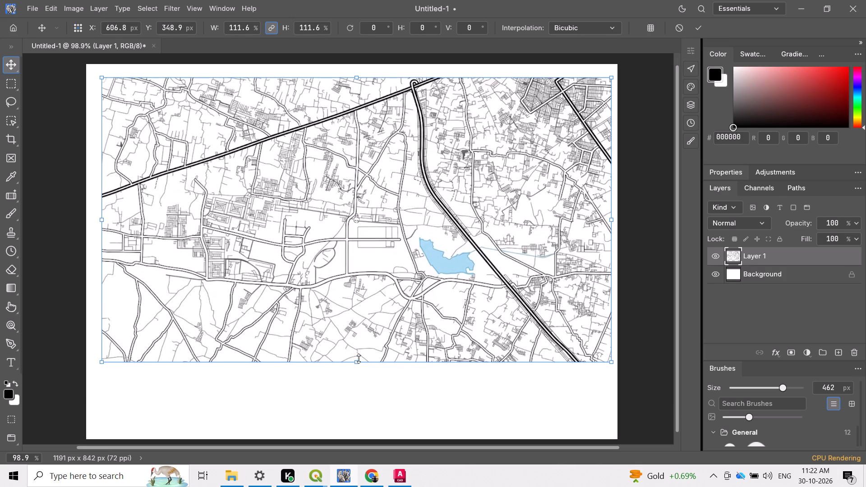
left_click_drag(359, 359, 370, 442)
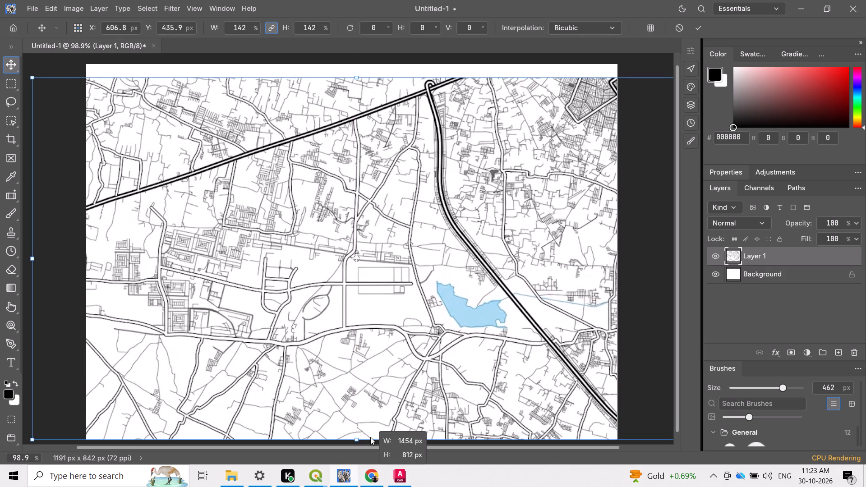
scroll(368, 287, "down", 2)
scroll(368, 287, "up", 2)
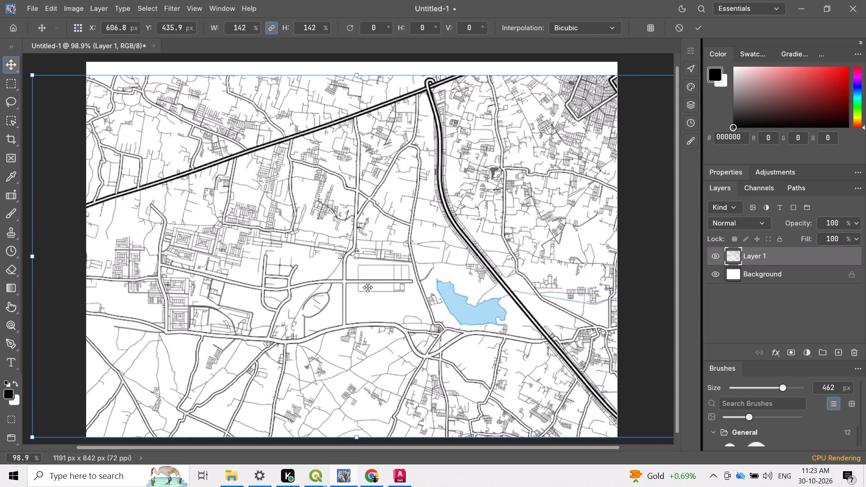
left_click_drag(359, 78, 359, 73)
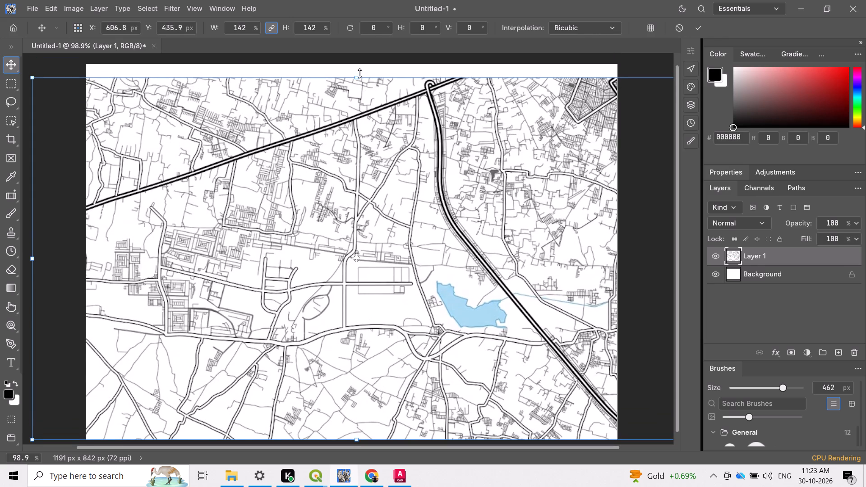
left_click_drag(359, 73, 363, 72)
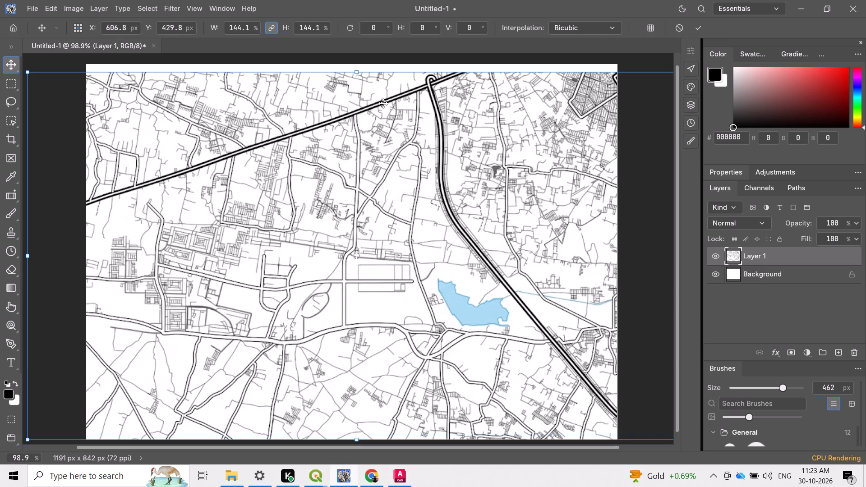
scroll(383, 110, "down", 2)
scroll(382, 128, "up", 2)
left_click_drag(356, 74, 359, 98)
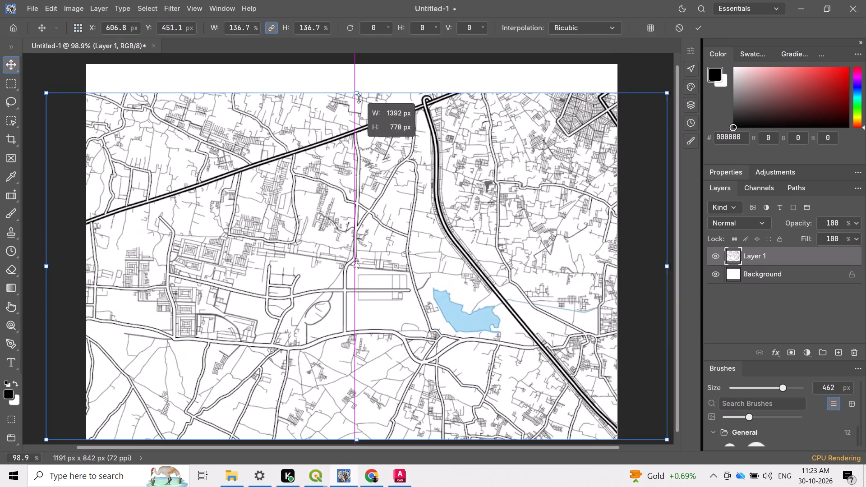
left_click_drag(359, 98, 359, 106)
Move the enlarged map to about X 561 px, Y 421 px, leaving white bands above and below it.
left_click_drag(371, 161, 374, 130)
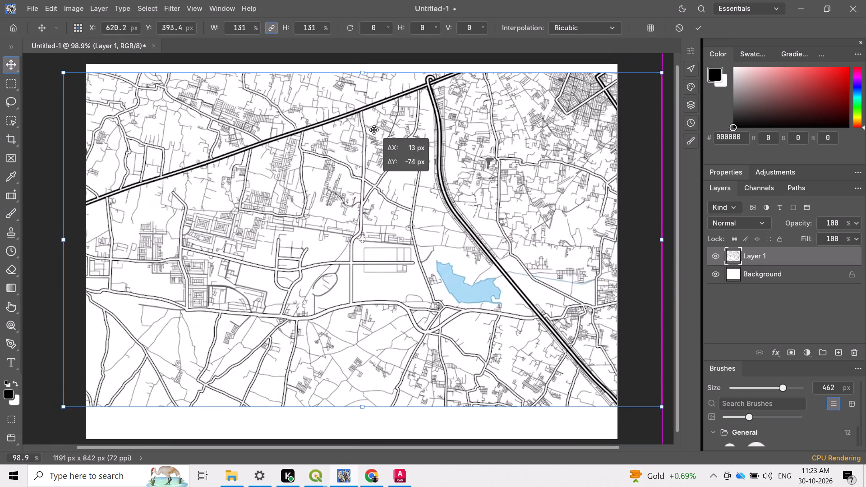
left_click_drag(374, 130, 329, 175)
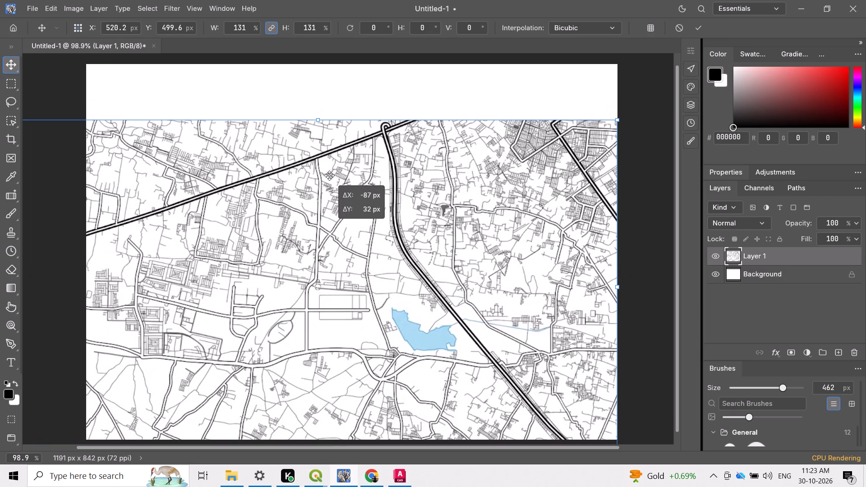
left_click_drag(329, 175, 329, 171)
left_click_drag(378, 175, 395, 151)
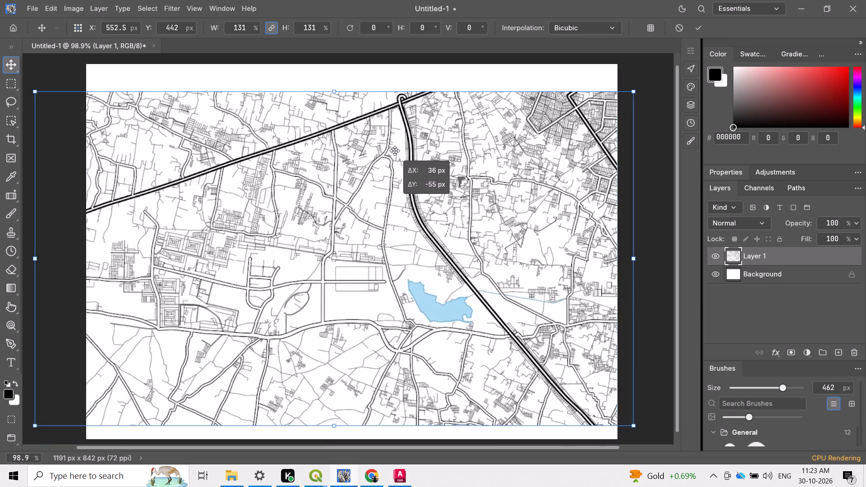
left_click_drag(395, 151, 396, 148)
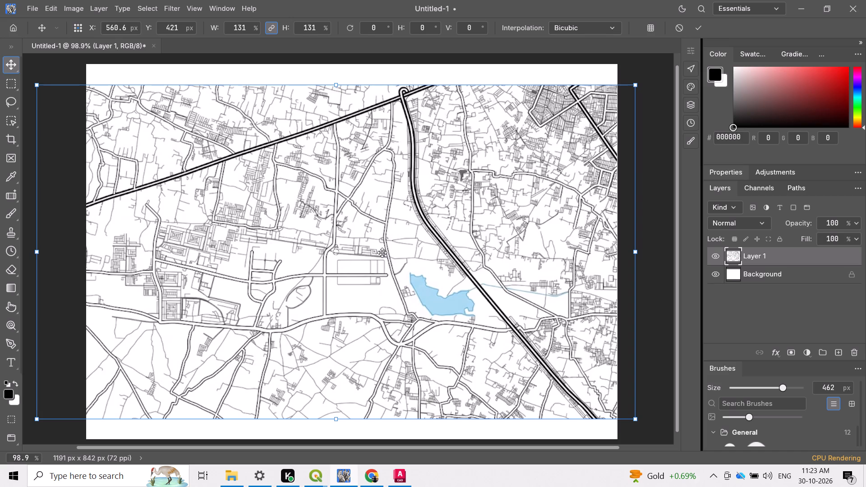
scroll(366, 254, "up", 3)
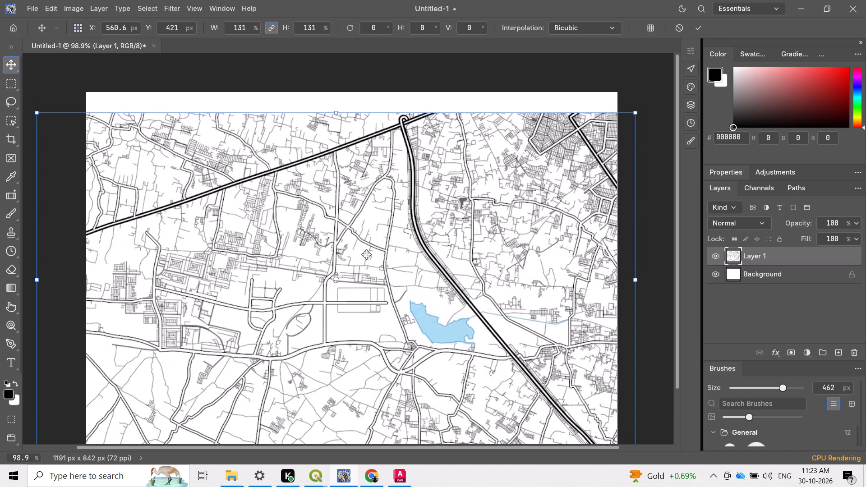
scroll(366, 254, "down", 3)
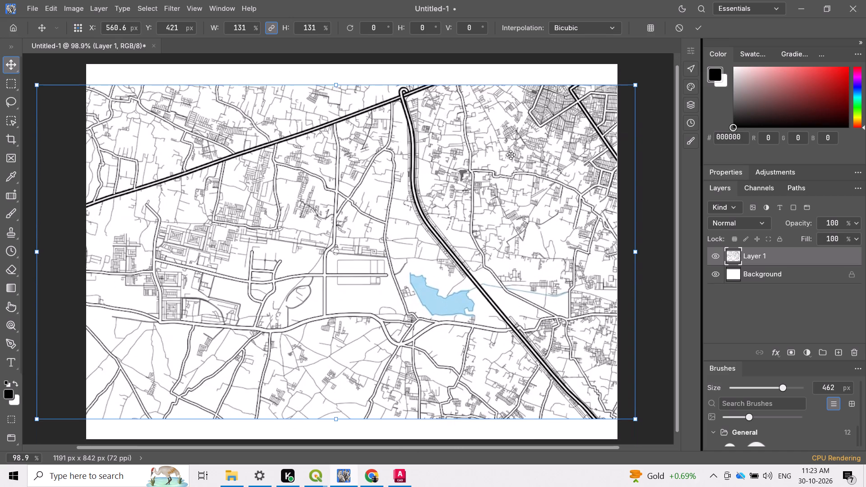
Switch to AutoCAD and open the drawing site-export.dwg.
left_click(404, 476)
scroll(319, 192, "down", 2)
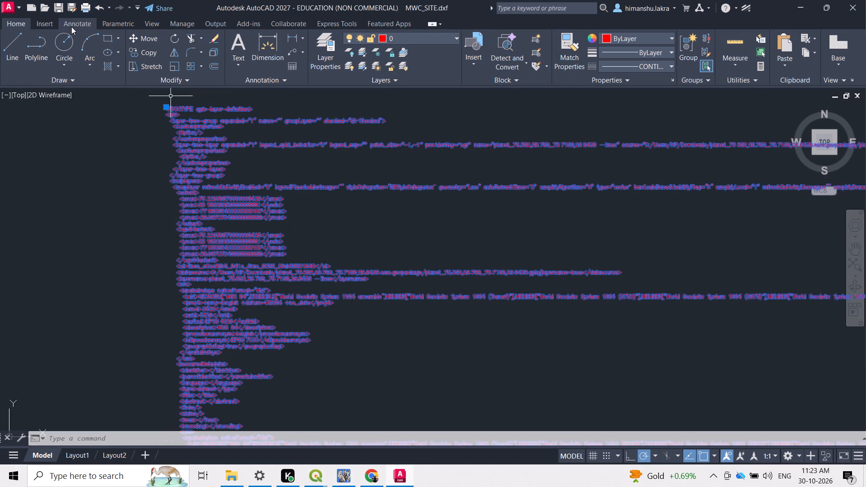
left_click(10, 6)
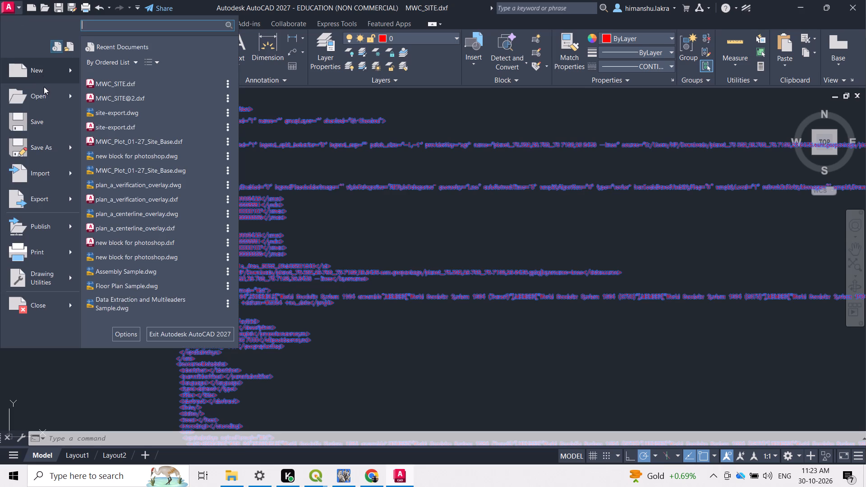
left_click(42, 90)
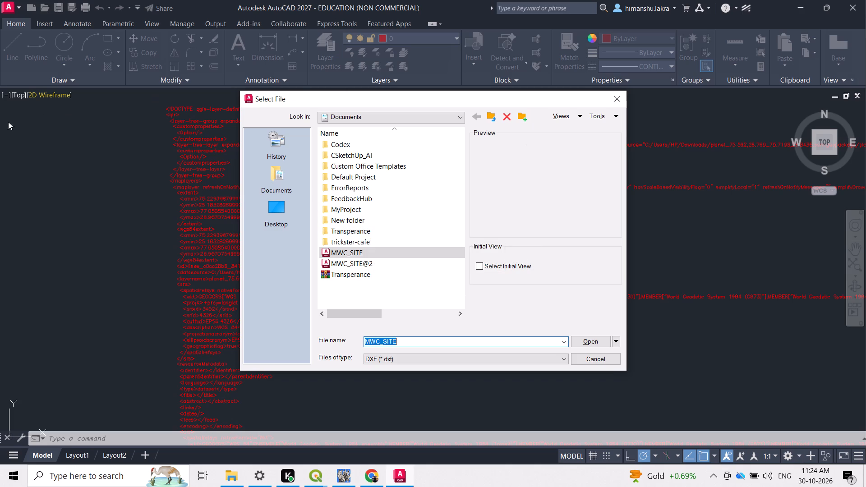
left_click(613, 97)
left_click(29, 176)
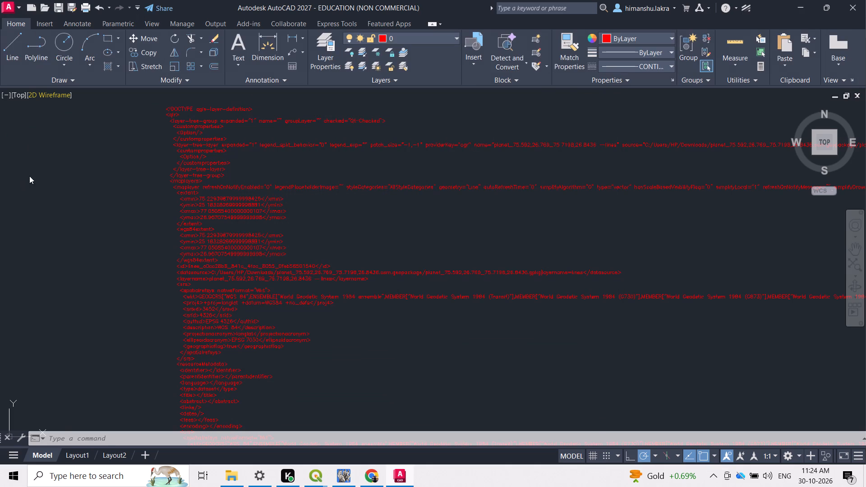
Examine the full extent of the red text content in the open DXF drawing, from overview to close-up.
left_click(166, 201)
scroll(236, 162, "down", 3)
scroll(237, 168, "up", 2)
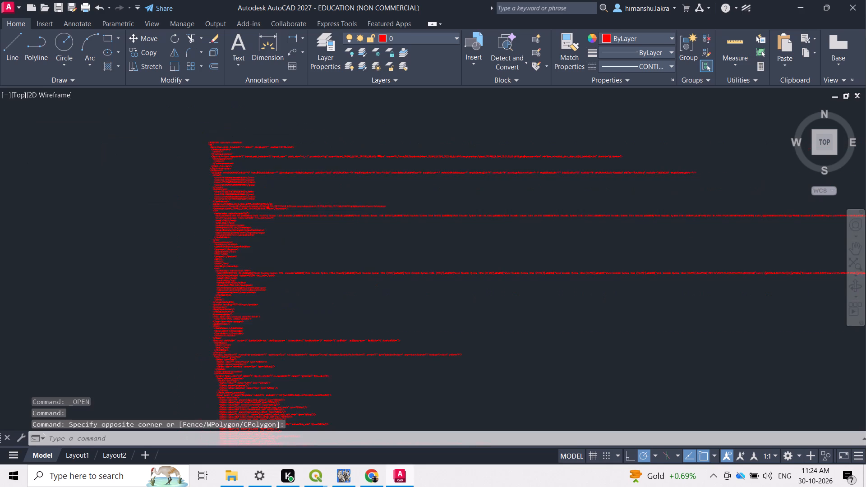
scroll(237, 168, "down", 2)
scroll(247, 217, "down", 4)
middle_click_drag(264, 243, 275, 158)
middle_click_drag(310, 258, 378, 215)
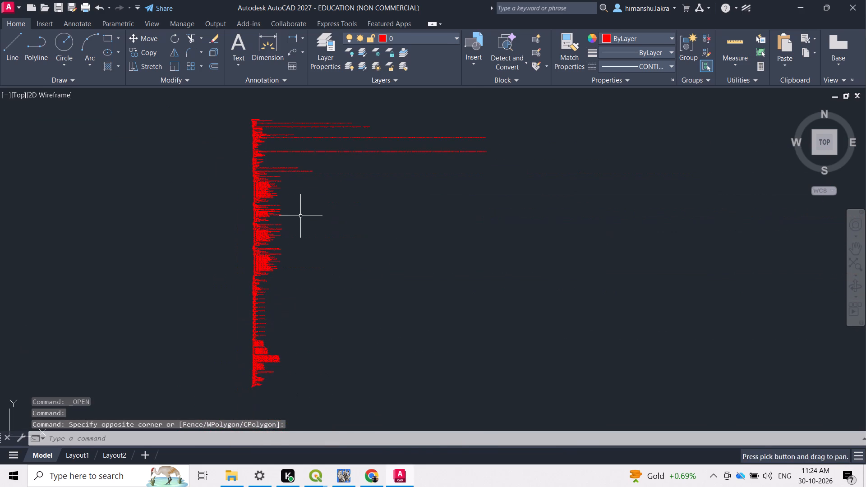
middle_click_drag(378, 215, 498, 182)
middle_click_drag(442, 235, 382, 281)
middle_click(374, 268)
scroll(374, 268, "down", 2)
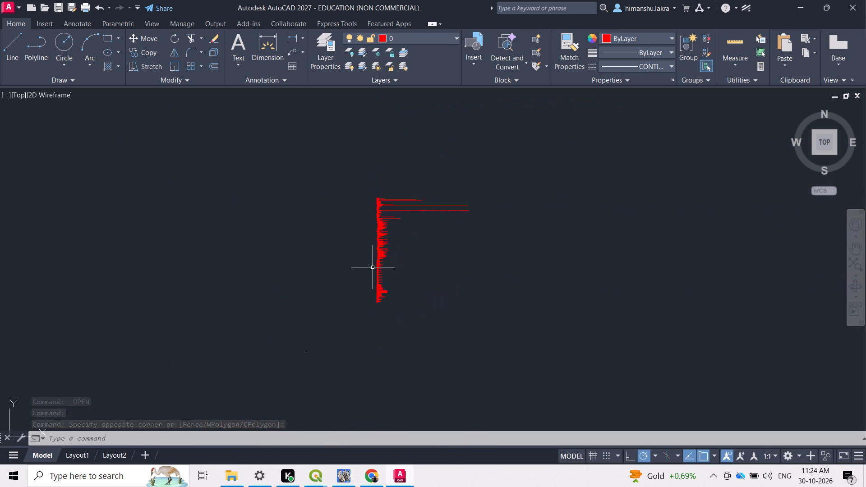
scroll(354, 273, "up", 6)
middle_click_drag(372, 259, 369, 204)
middle_click_drag(394, 238, 393, 235)
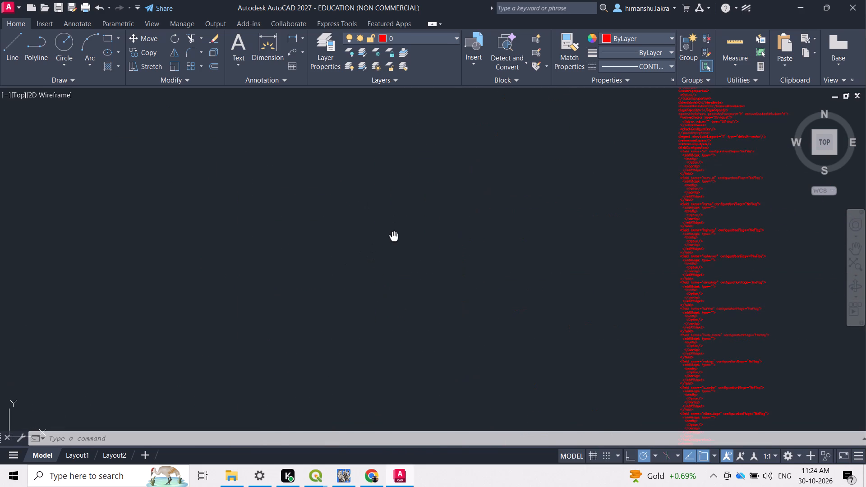
middle_click_drag(393, 235, 388, 200)
scroll(457, 261, "up", 2)
middle_click_drag(457, 261, 438, 283)
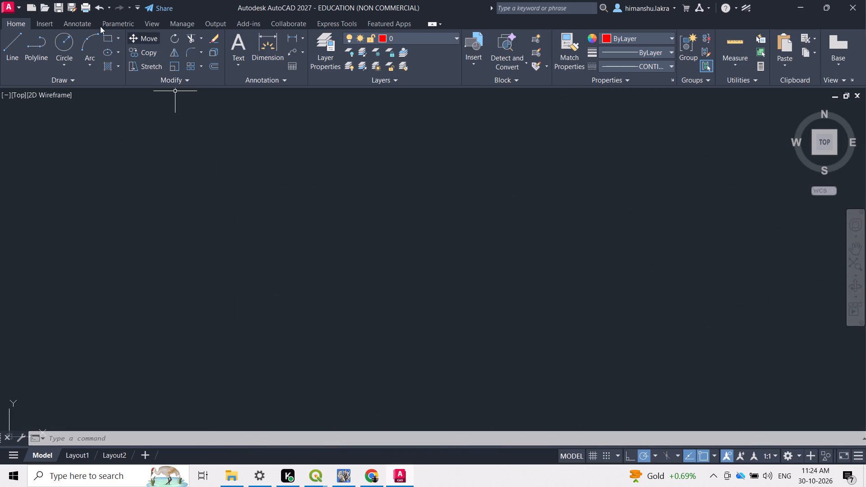
Close the MWC_SITE.dxf drawing without saving its changes.
left_click(18, 26)
left_click(14, 8)
scroll(52, 267, "down", 3)
left_click(38, 304)
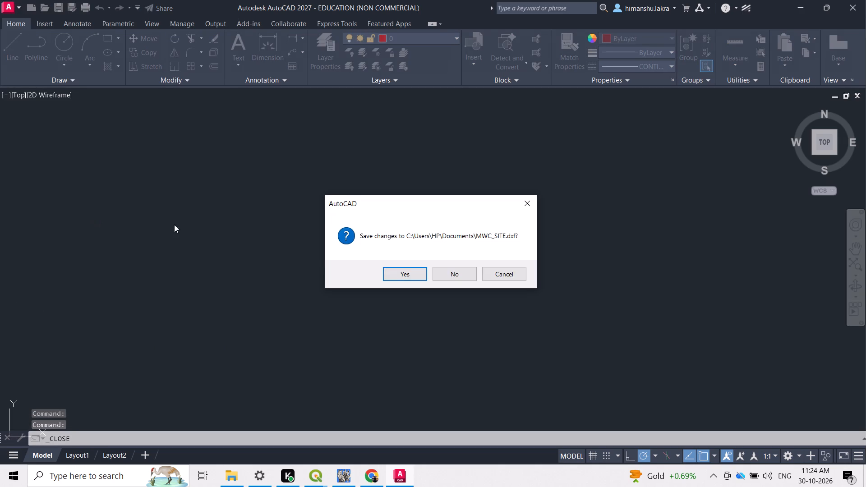
left_click(448, 273)
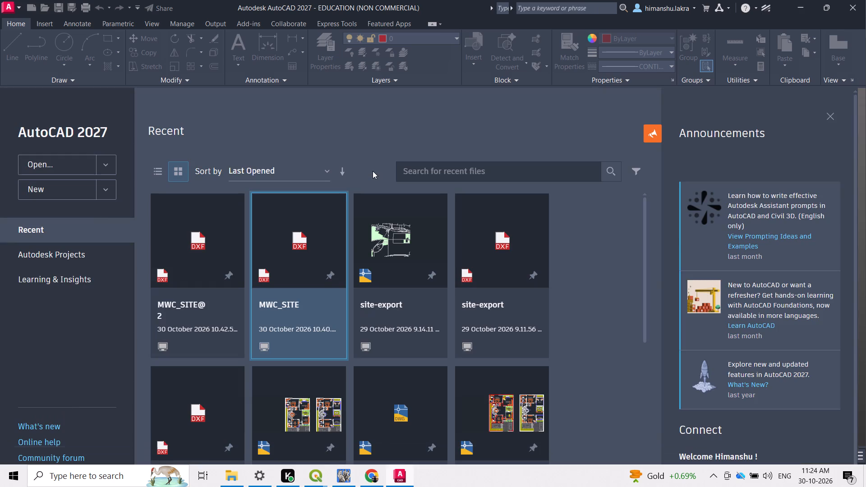
Open the recent site-export DWG drawing whose thumbnail shows the site map with green areas.
scroll(394, 241, "down", 2)
scroll(394, 241, "up", 2)
left_click(394, 246)
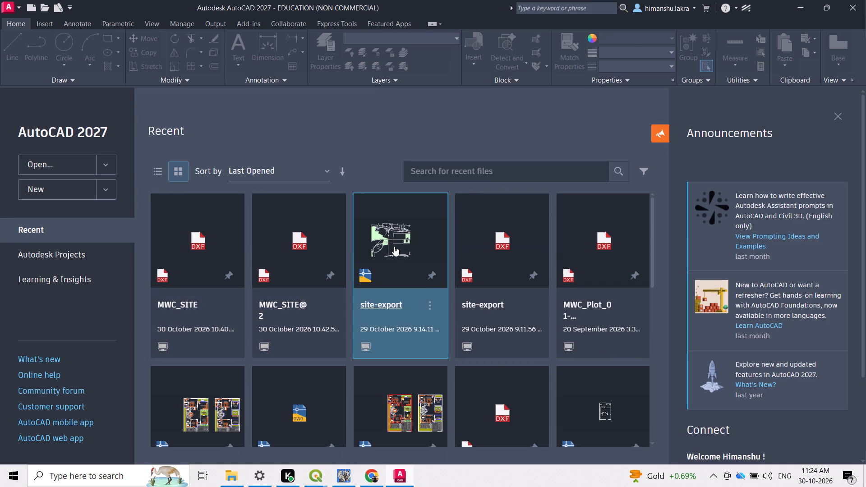
double_click(394, 246)
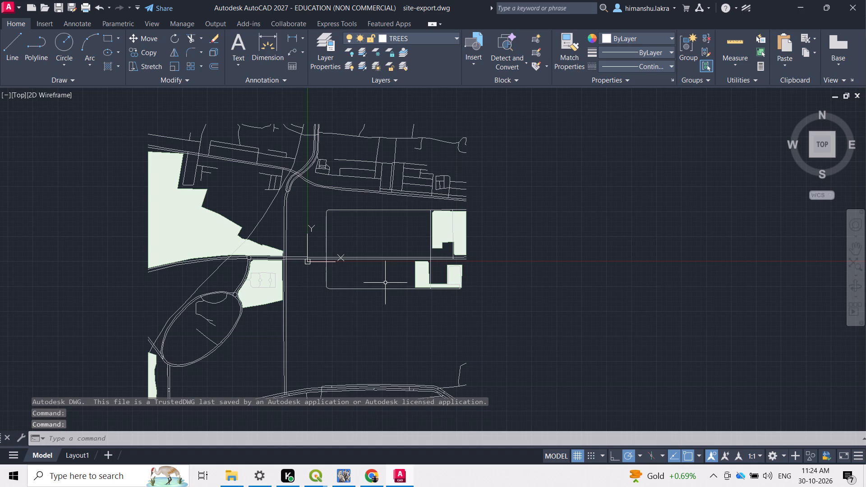
Examine the site plan's roads, plot outlines and green hatched areas, and check the drawing's layer list.
scroll(375, 280, "down", 2)
scroll(375, 280, "up", 2)
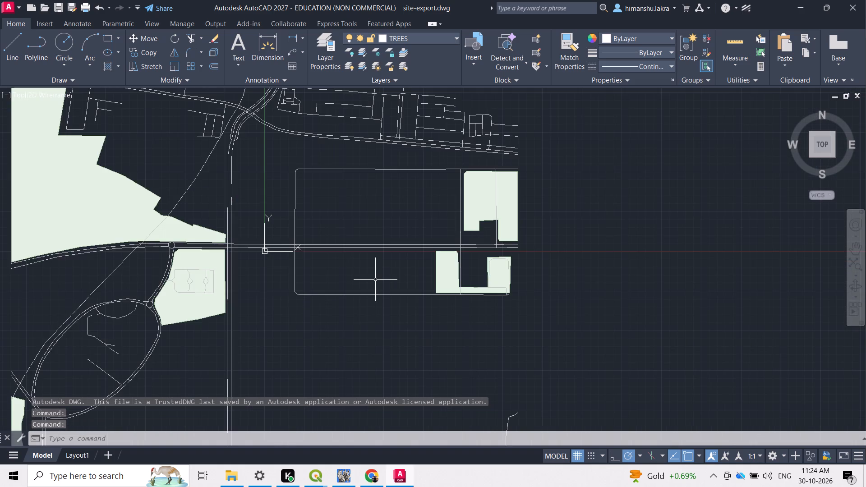
scroll(375, 280, "down", 2)
middle_click_drag(375, 280, 437, 271)
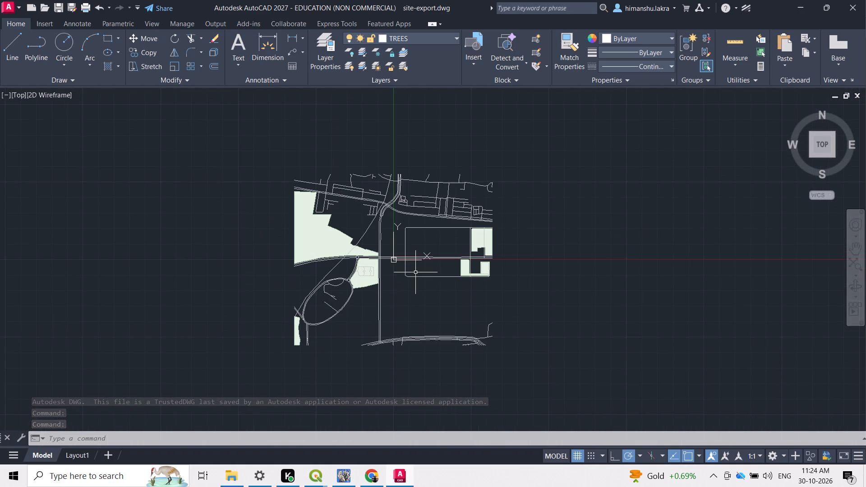
scroll(415, 272, "up", 1)
middle_click_drag(415, 272, 451, 269)
middle_click_drag(451, 269, 452, 271)
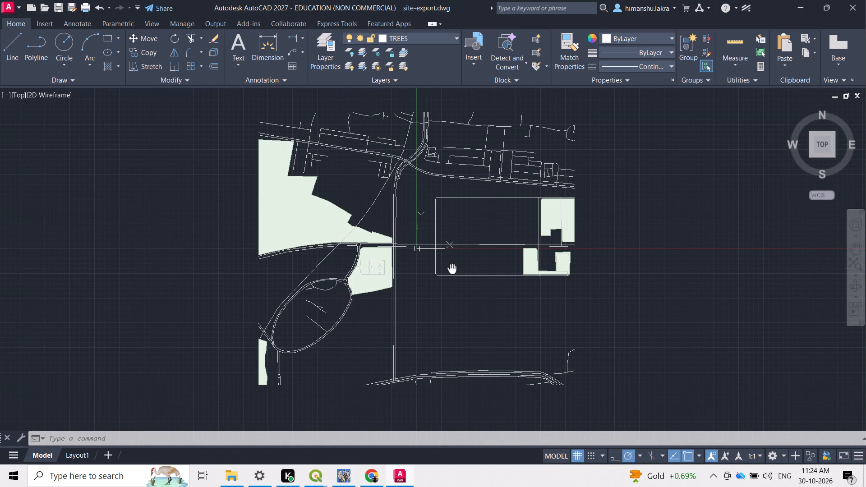
middle_click_drag(452, 271, 452, 281)
scroll(439, 285, "up", 2)
middle_click_drag(439, 285, 505, 259)
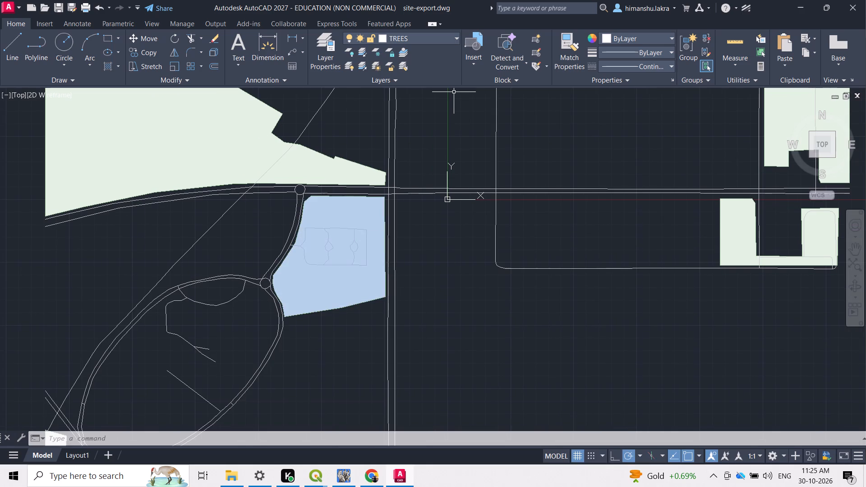
left_click(454, 39)
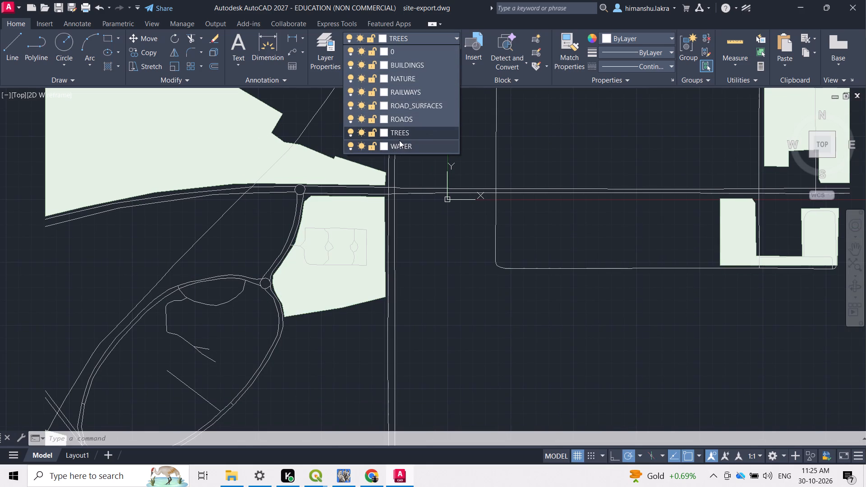
left_click(434, 34)
Delete the green hatch fills from the large northwest plot, the plot northeast of the oval road, and the eastern plots.
scroll(432, 171, "down", 3)
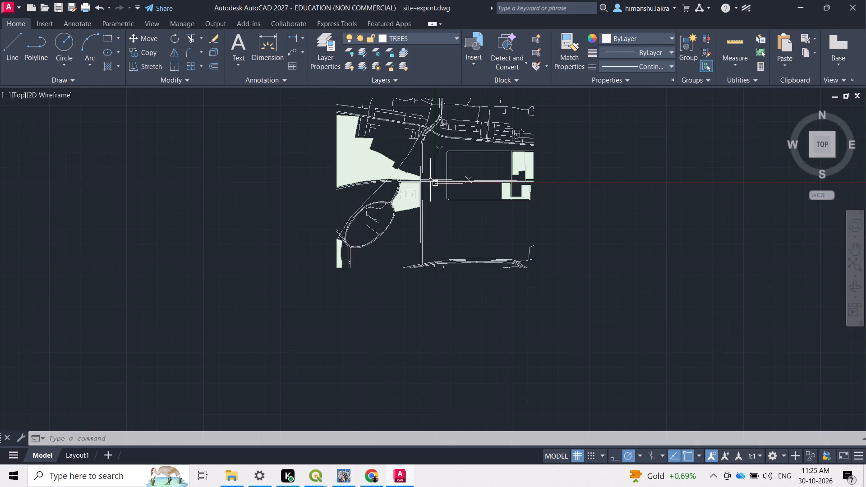
scroll(415, 186, "up", 1)
middle_click_drag(415, 190, 409, 287)
left_click(333, 258)
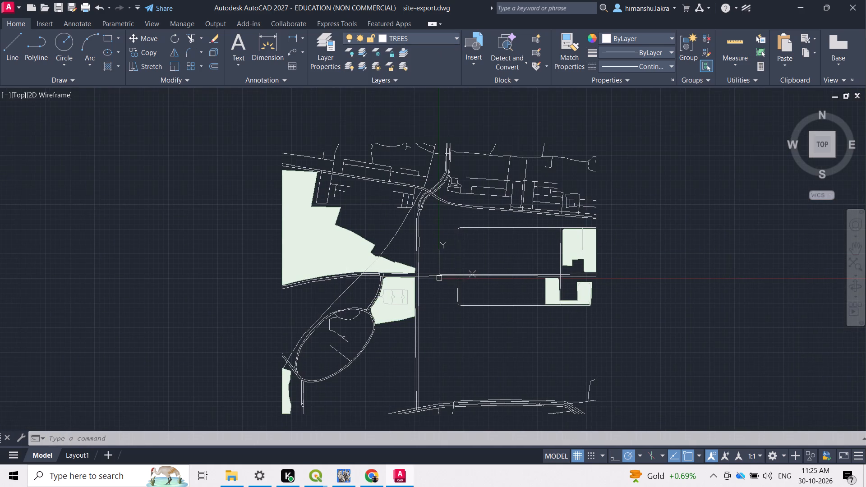
key("Delete")
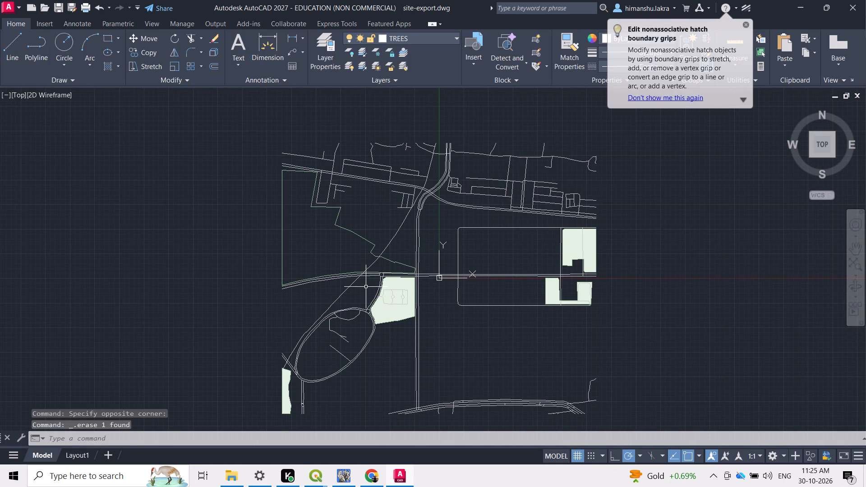
left_click(388, 312)
key("Delete")
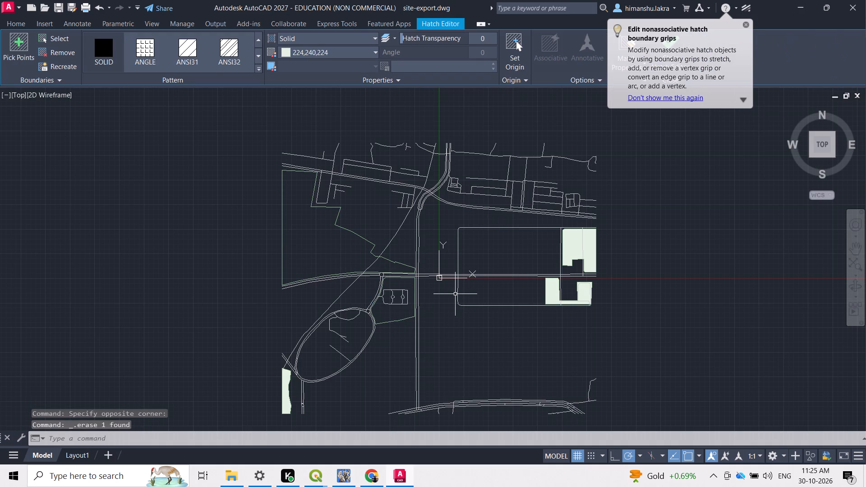
left_click(557, 289)
key("Delete")
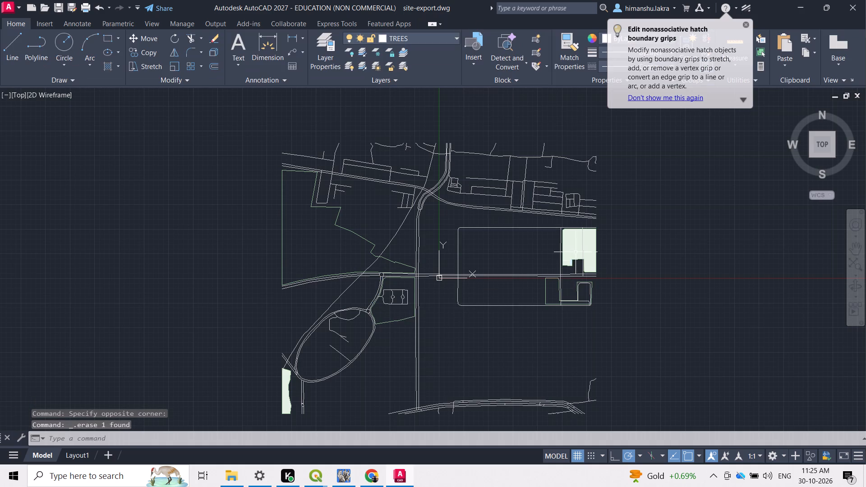
left_click(576, 244)
key("Delete")
Delete the remaining green hatch fill from the narrow strip at the plan's southwest corner.
middle_click_drag(527, 285, 527, 285)
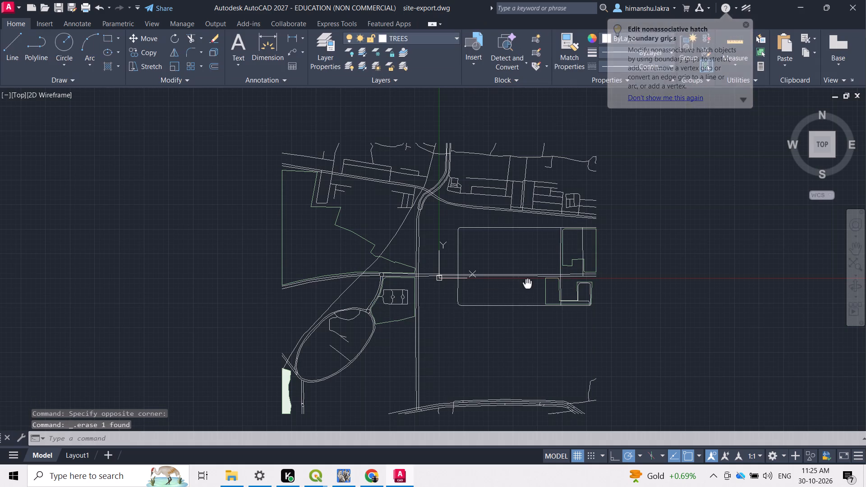
middle_click_drag(527, 285, 542, 258)
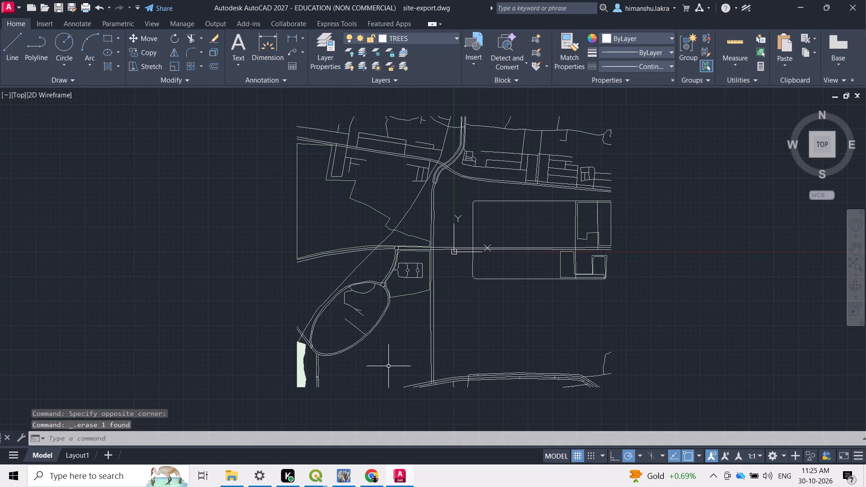
left_click(304, 381)
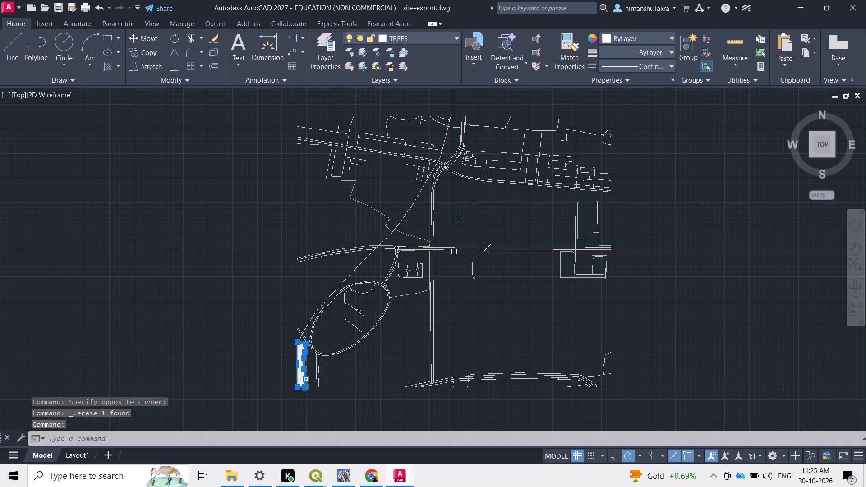
key("Delete")
left_click(302, 373)
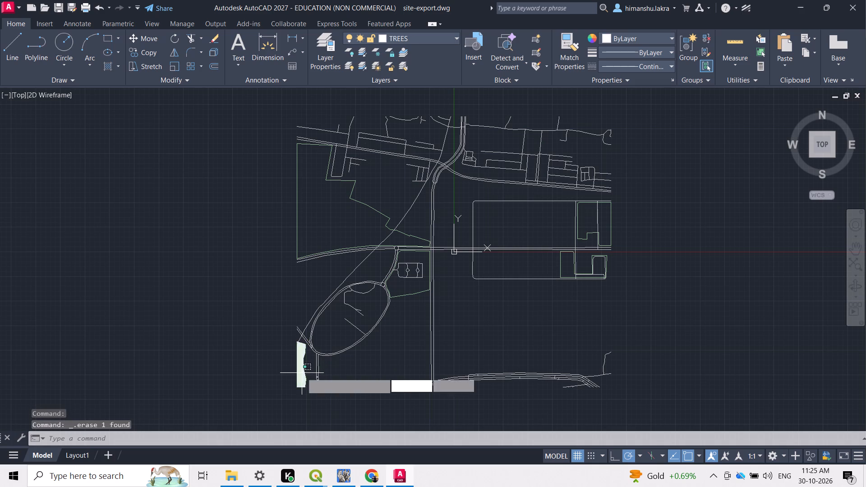
key("Delete")
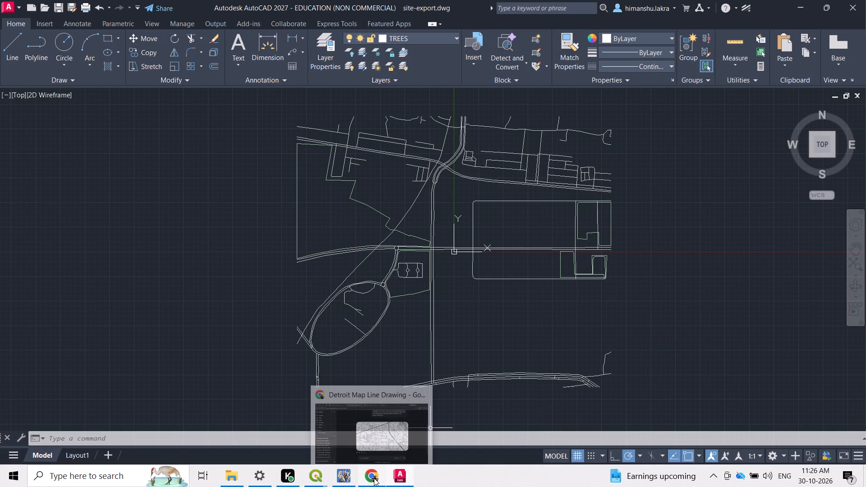
Switch to PhotoCraft and scale the map layer down to about 110%, keeping its lower-left corner in place.
left_click(344, 479)
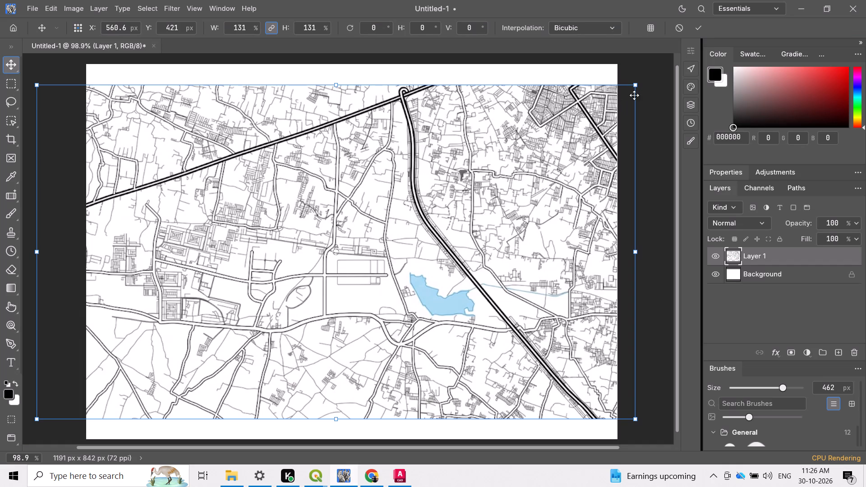
left_click_drag(638, 84, 624, 95)
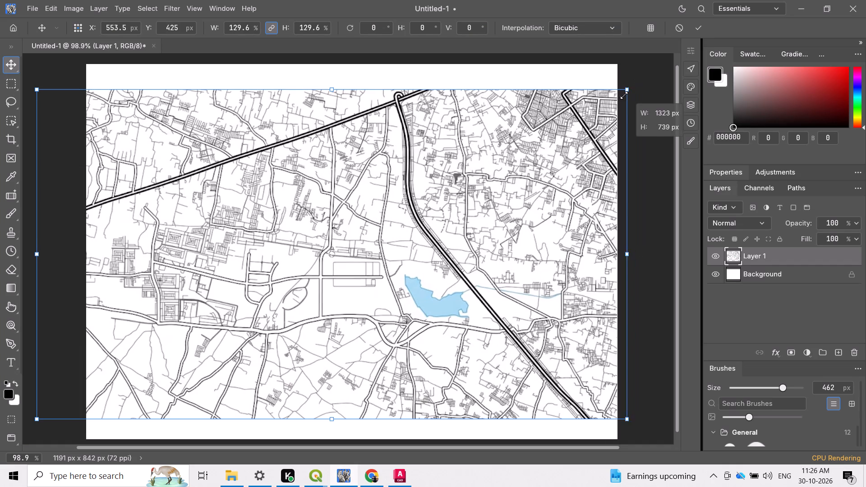
left_click_drag(624, 95, 539, 153)
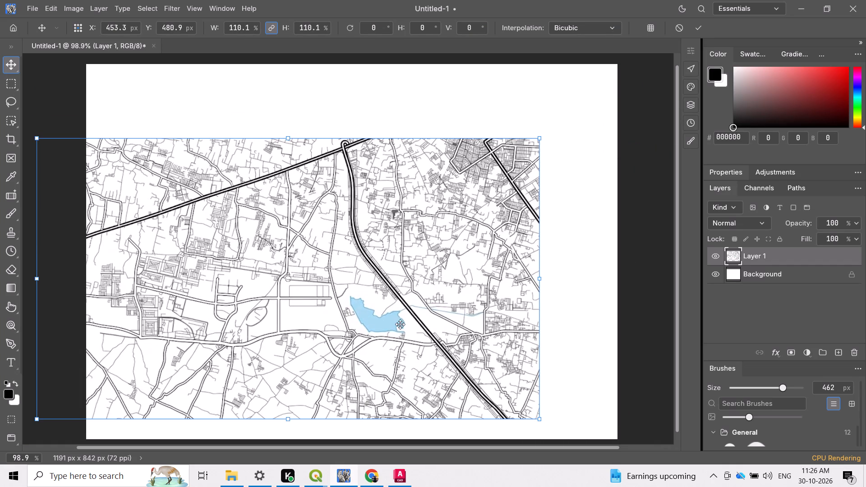
Move the map layer to about X 648.5 px, Y 410 px, leaving white bands above, below and beside it.
left_click_drag(307, 299, 419, 216)
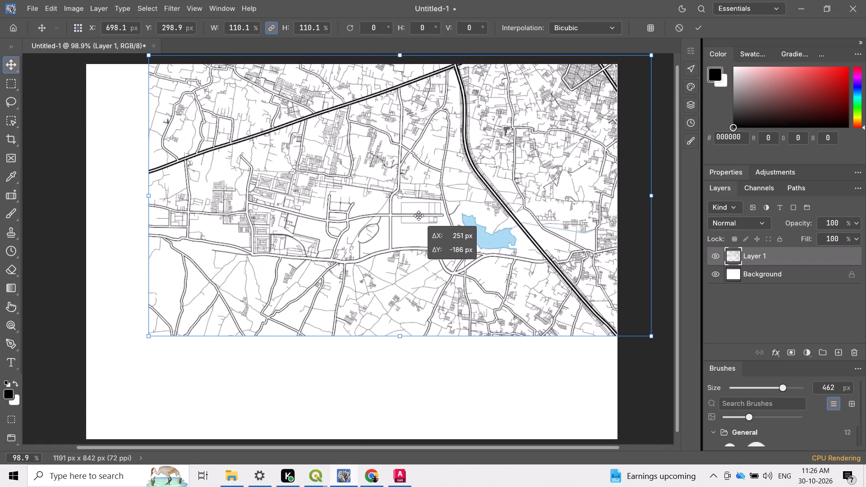
left_click_drag(419, 216, 436, 209)
left_click_drag(436, 209, 425, 227)
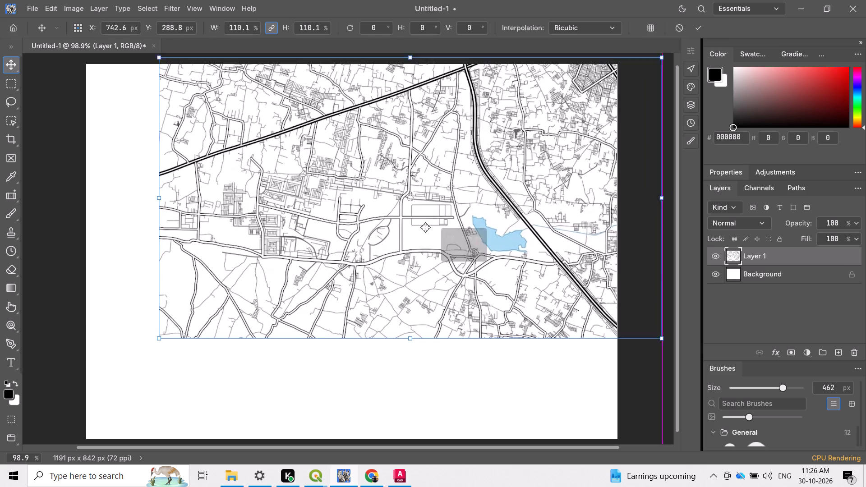
left_click_drag(425, 227, 394, 264)
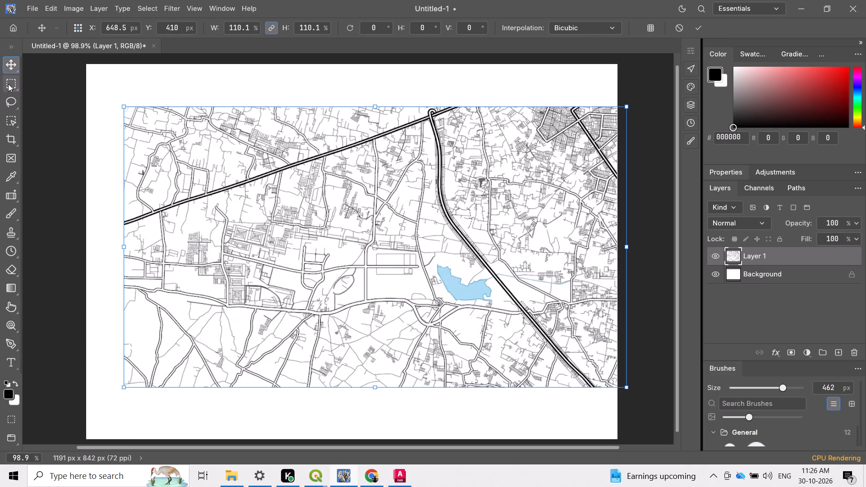
Erase the map's top-left corner into a rounded edge using the Eraser at a size of 79 px.
left_click(14, 272)
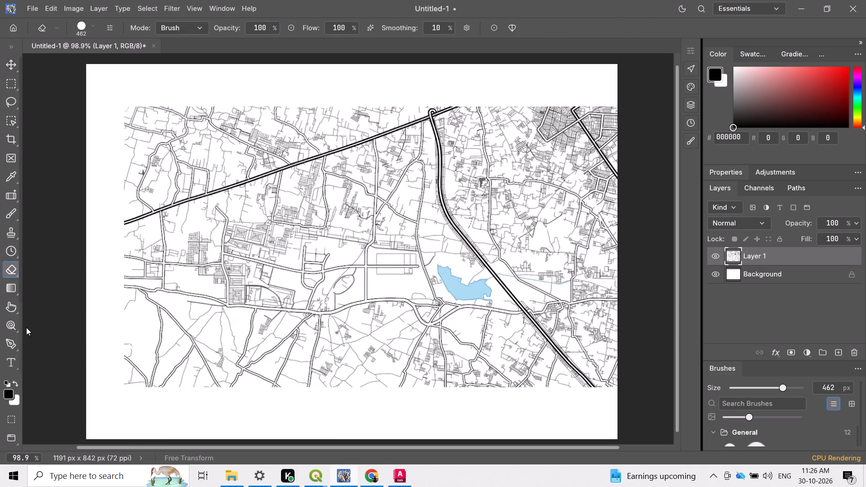
left_click(91, 27)
left_click(119, 62)
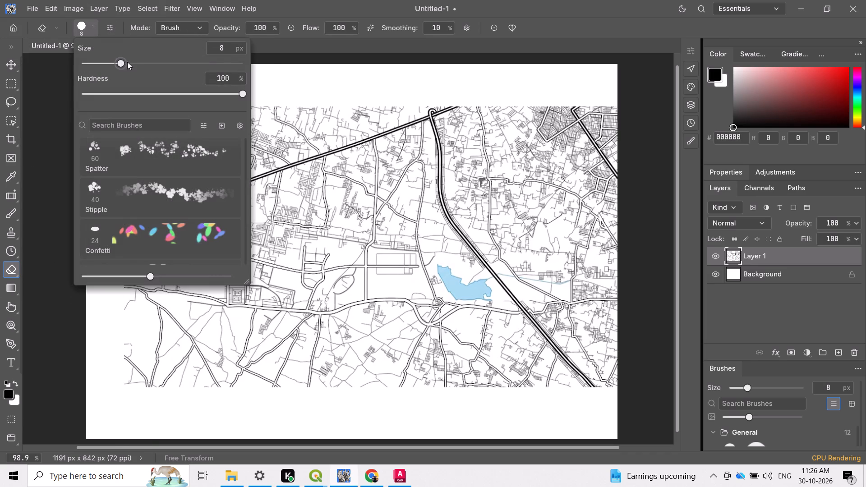
left_click(133, 63)
left_click(150, 61)
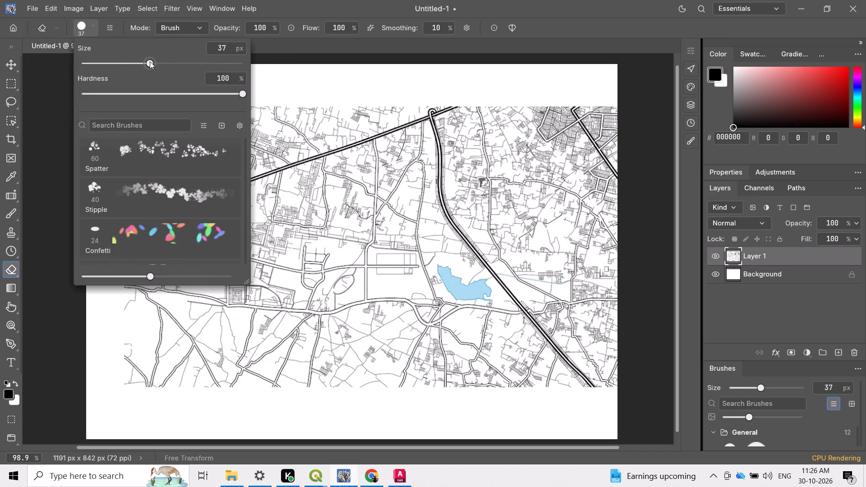
left_click(164, 63)
left_click(301, 72)
left_click_drag(217, 76, 164, 93)
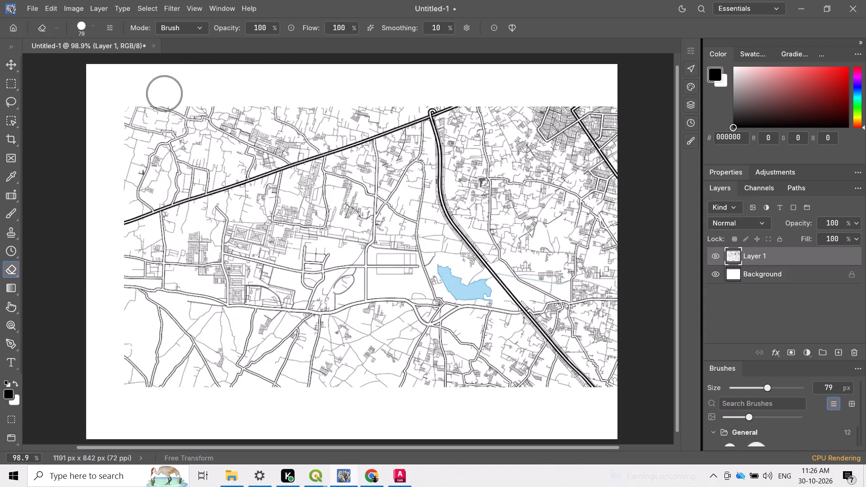
left_click_drag(164, 93, 101, 174)
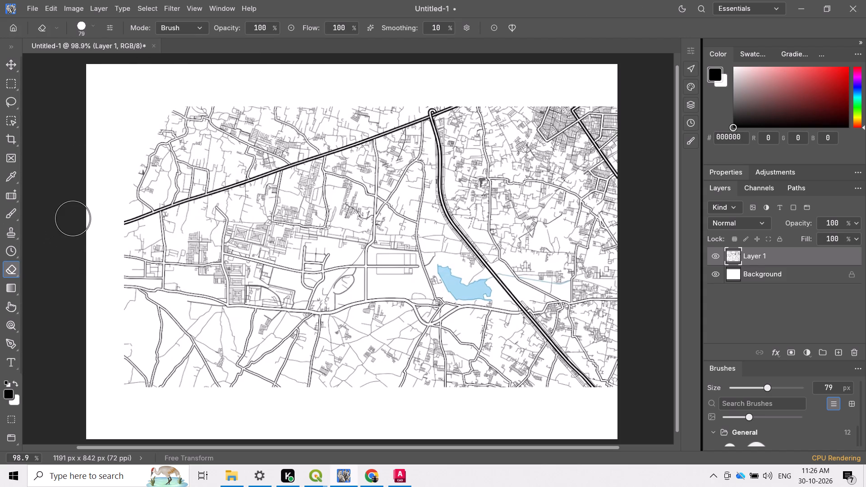
Erase the map's bottom-left, bottom-right and top-right corners into curves, trimming along its right edge.
left_click_drag(78, 223, 534, 402)
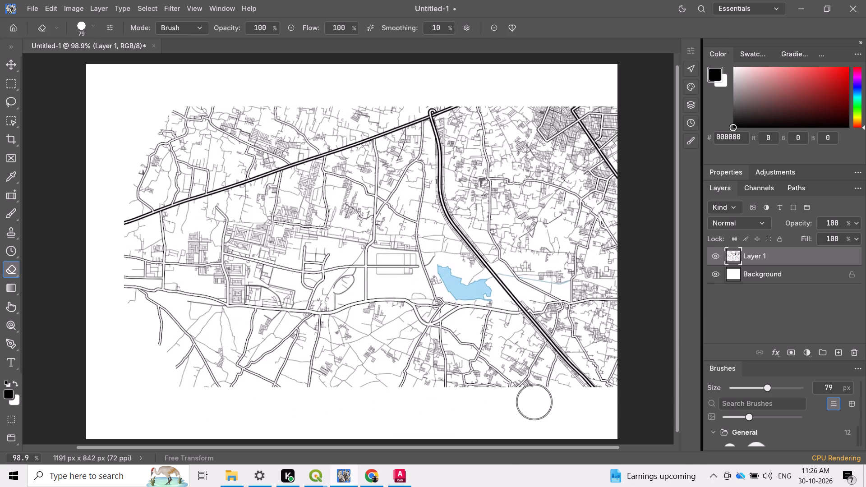
left_click_drag(534, 402, 624, 373)
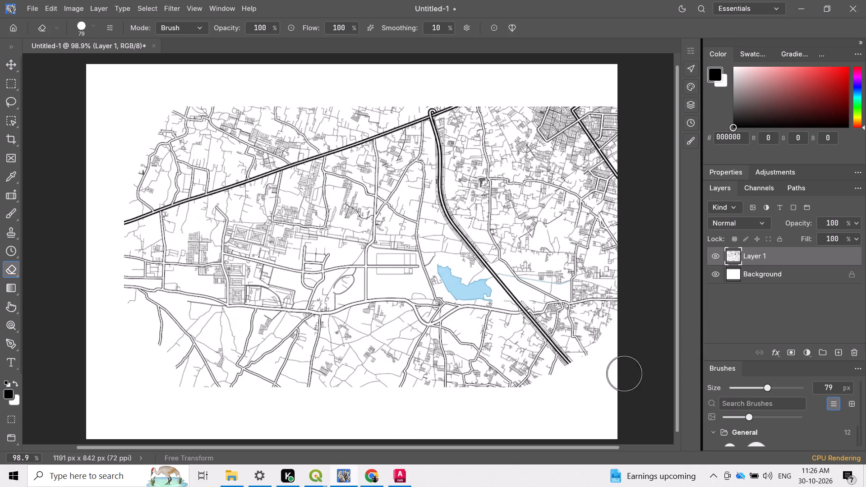
left_click_drag(624, 373, 521, 81)
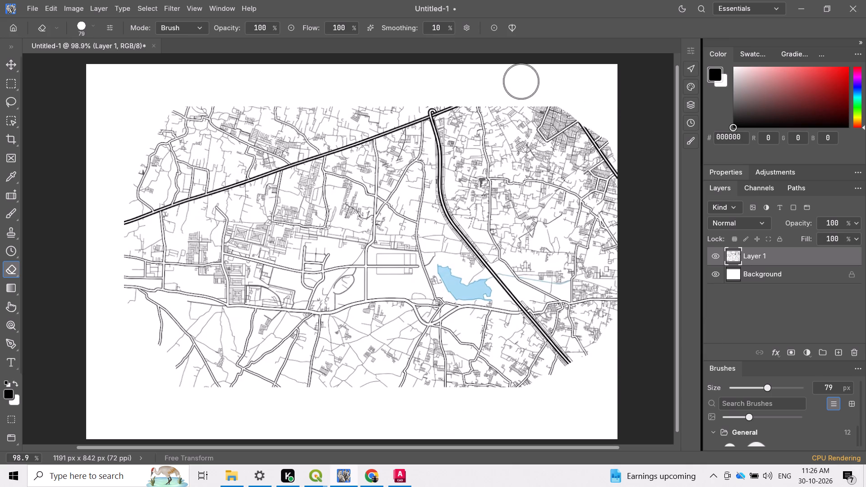
left_click_drag(521, 81, 602, 118)
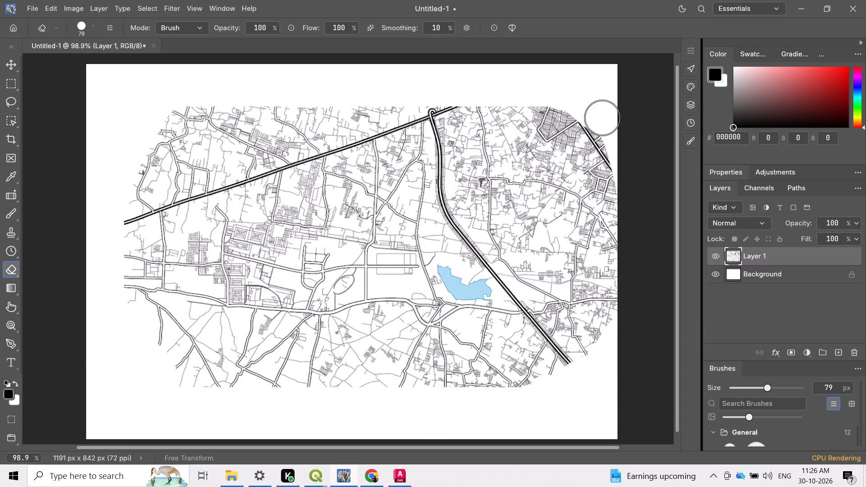
left_click_drag(602, 118, 635, 273)
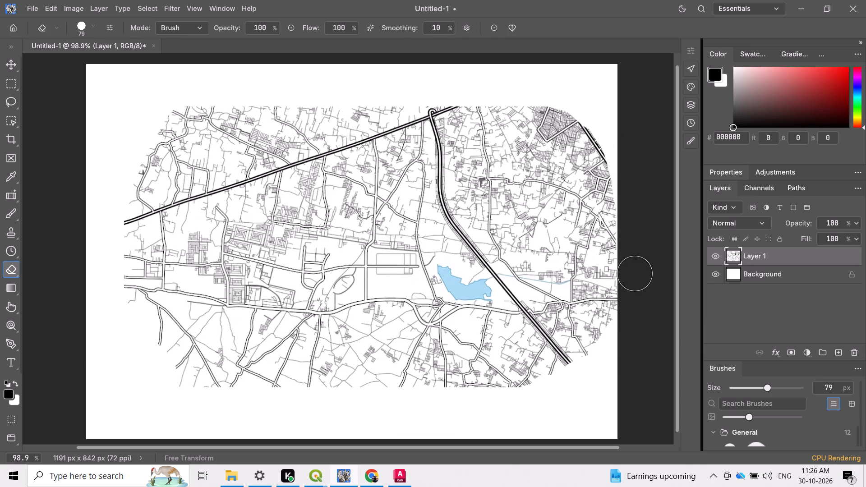
Erase more along the map's lower-right, bottom, lower-left and upper-left edges to round its outline towards an oval.
left_click_drag(635, 273, 427, 403)
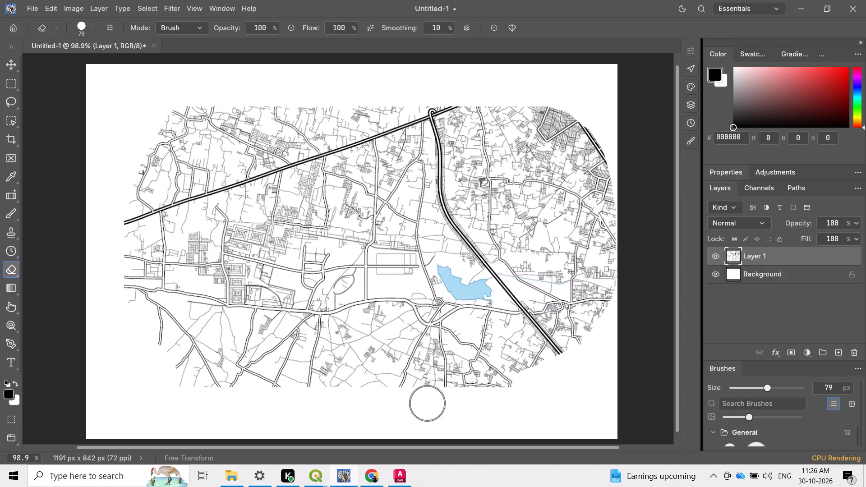
left_click_drag(427, 403, 258, 399)
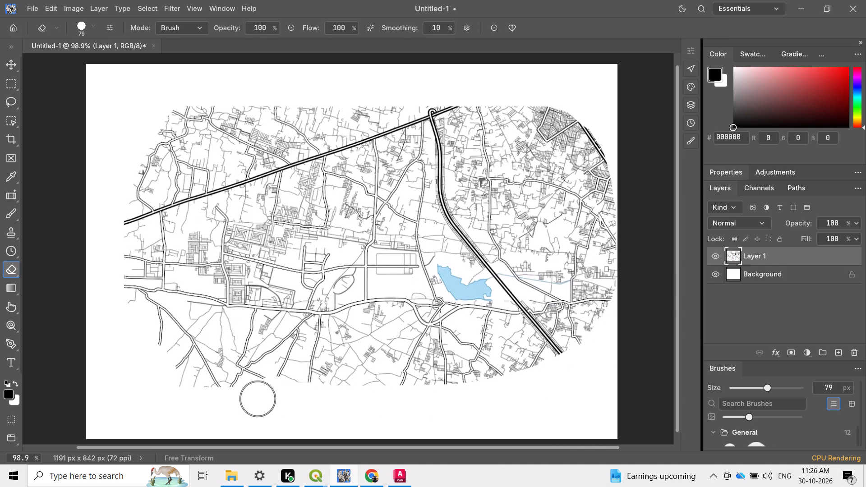
left_click_drag(258, 399, 865, 486)
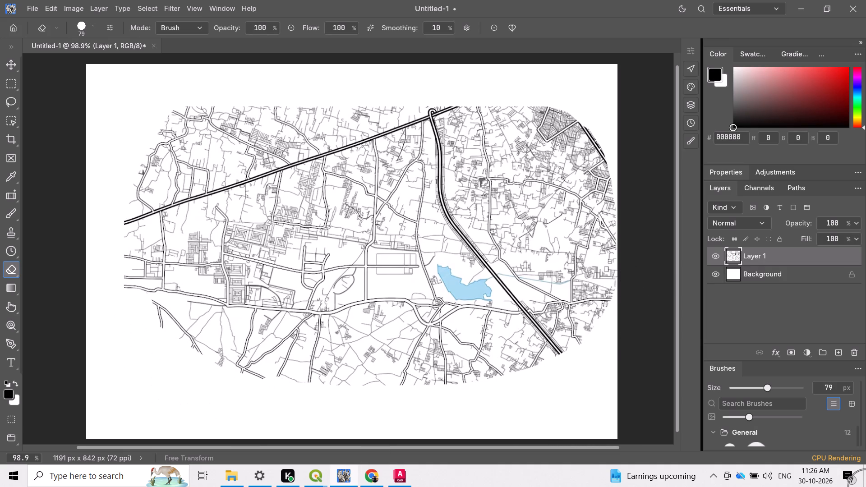
left_click_drag(865, 486, 256, 39)
left_click_drag(256, 39, 292, 72)
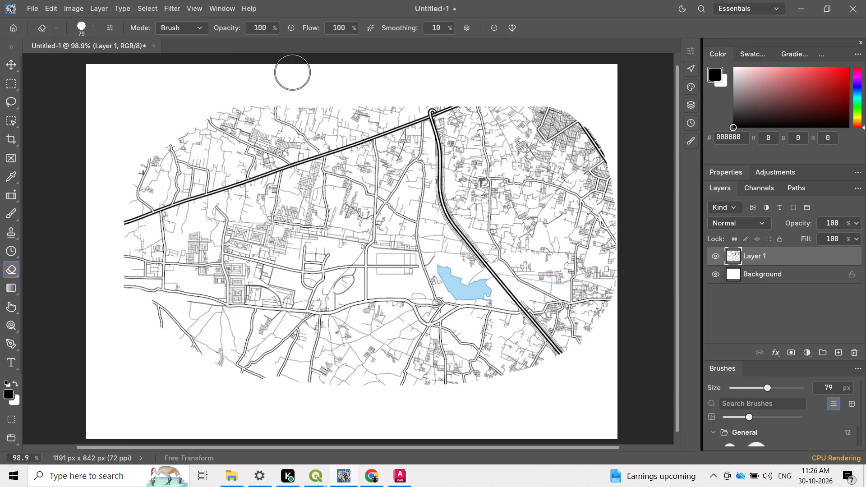
left_click_drag(292, 72, 116, 156)
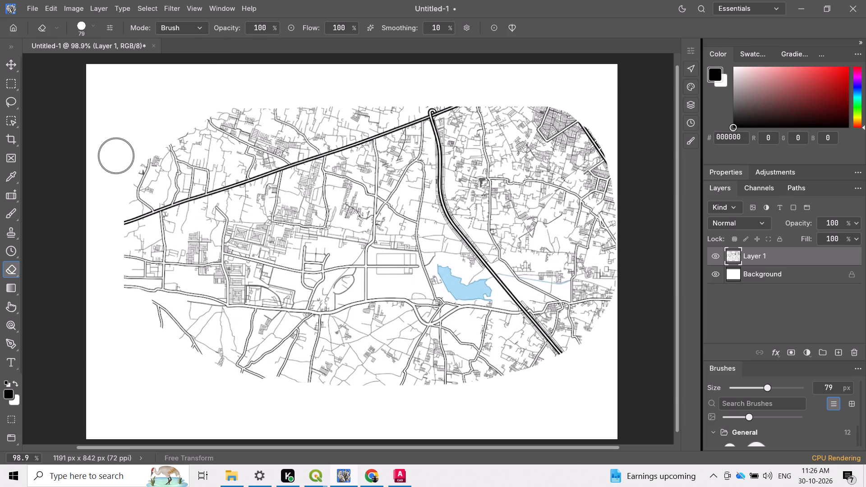
left_click_drag(116, 156, 101, 248)
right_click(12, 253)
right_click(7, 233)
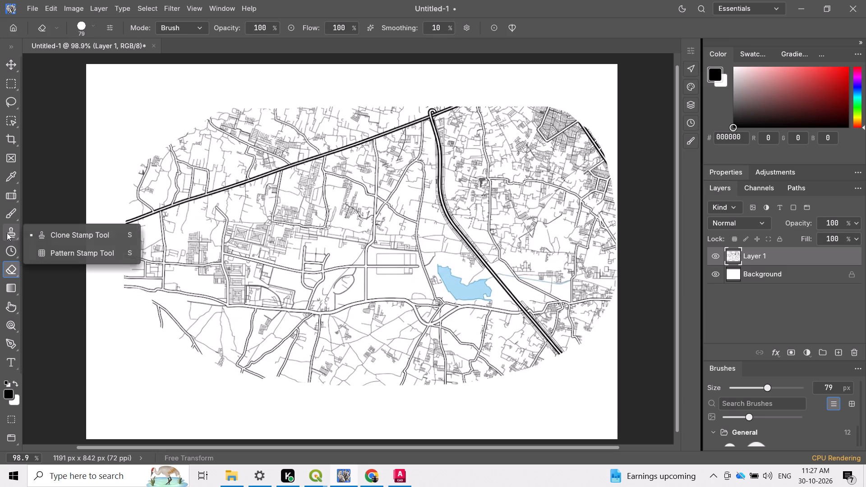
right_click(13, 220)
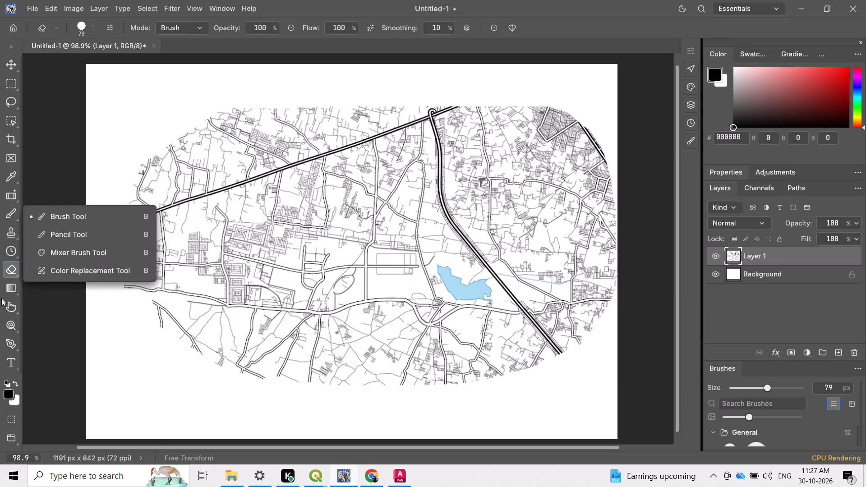
Smear the map's lower-left, bottom and lower-right edges outward into a soft grey haze with the Smudge tool.
right_click(11, 304)
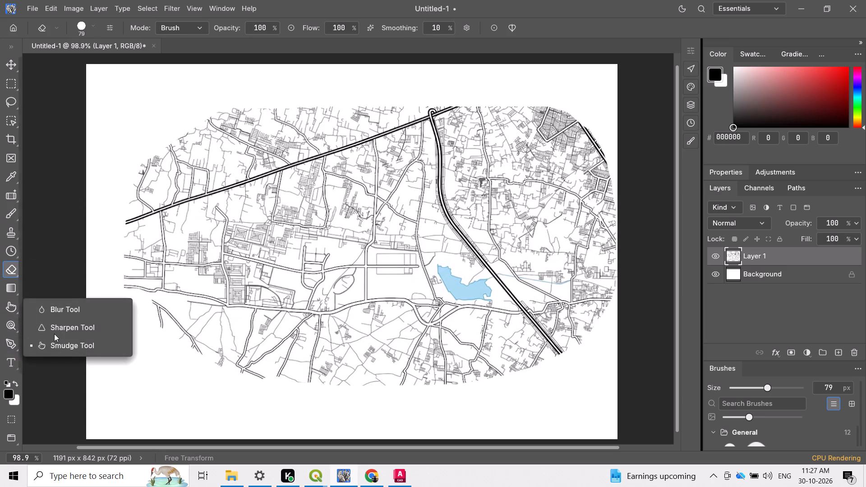
left_click(60, 346)
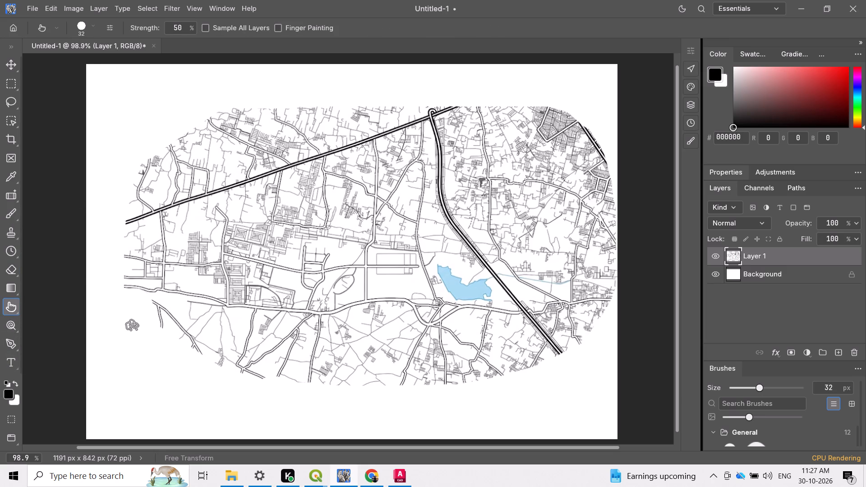
left_click_drag(131, 321, 170, 331)
left_click_drag(170, 331, 153, 316)
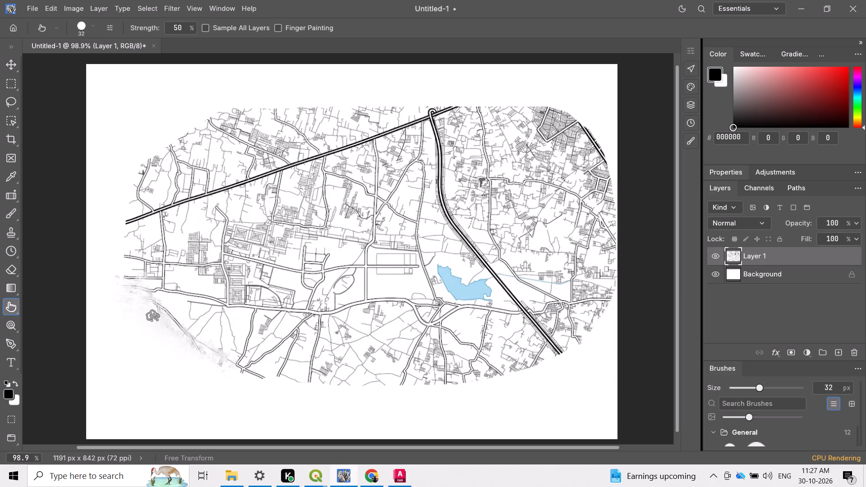
left_click_drag(153, 316, 198, 372)
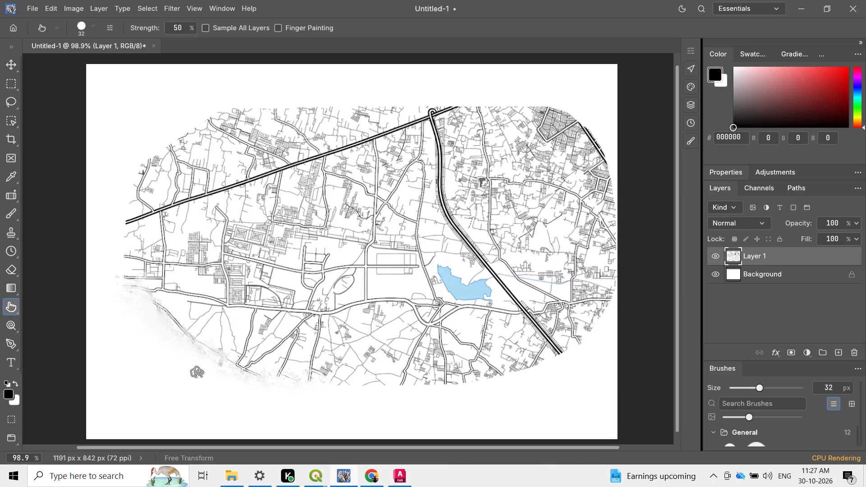
left_click_drag(198, 372, 509, 410)
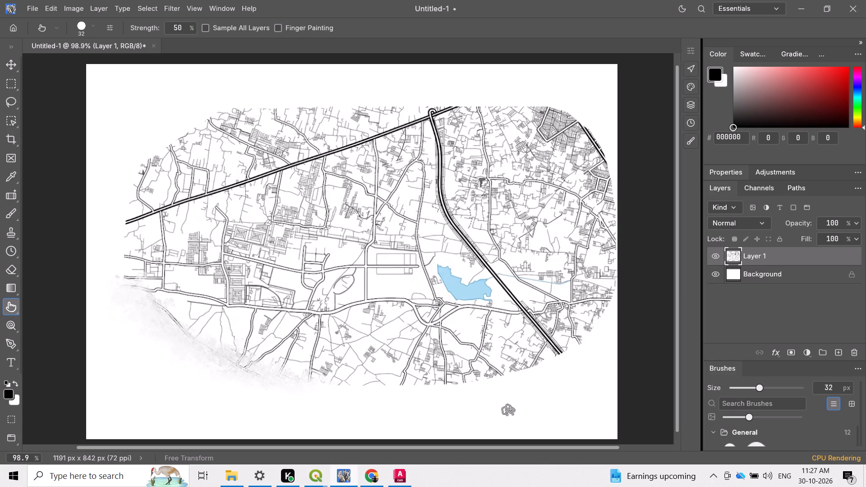
left_click_drag(509, 410, 502, 373)
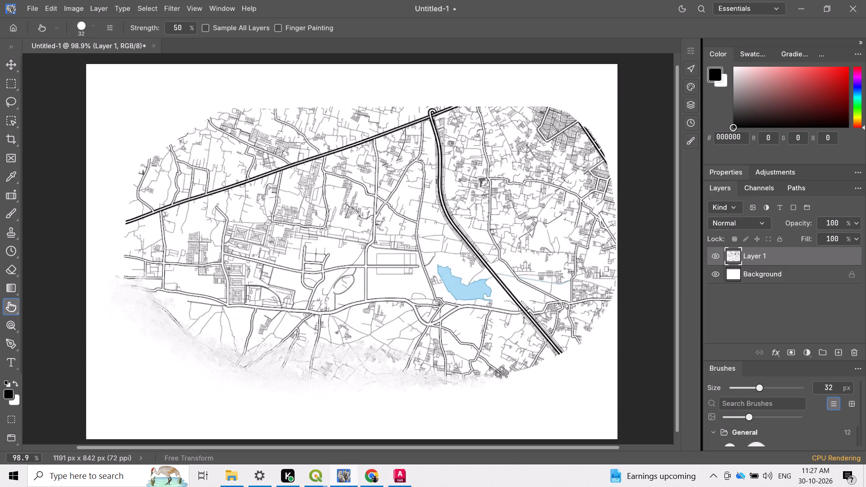
left_click_drag(502, 373, 589, 362)
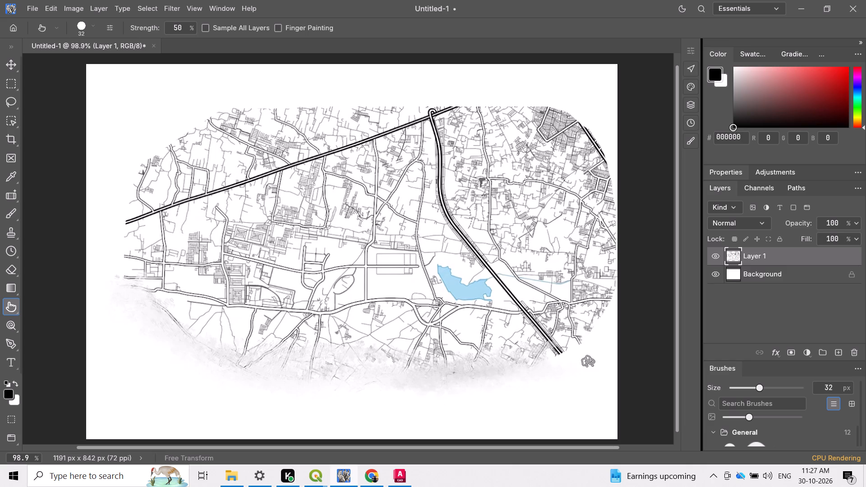
left_click_drag(589, 362, 662, 153)
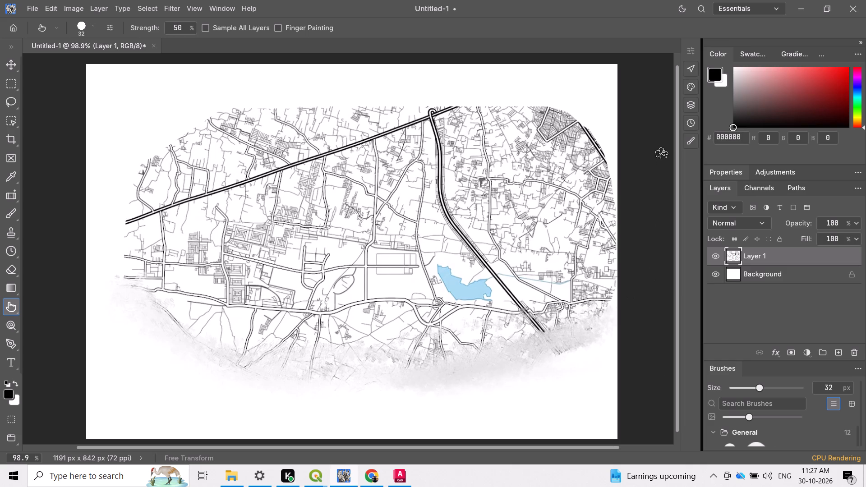
Smudge the map's upper-left, top and upper-right edges so the cut road lines blur into the white page.
left_click_drag(662, 153, 142, 124)
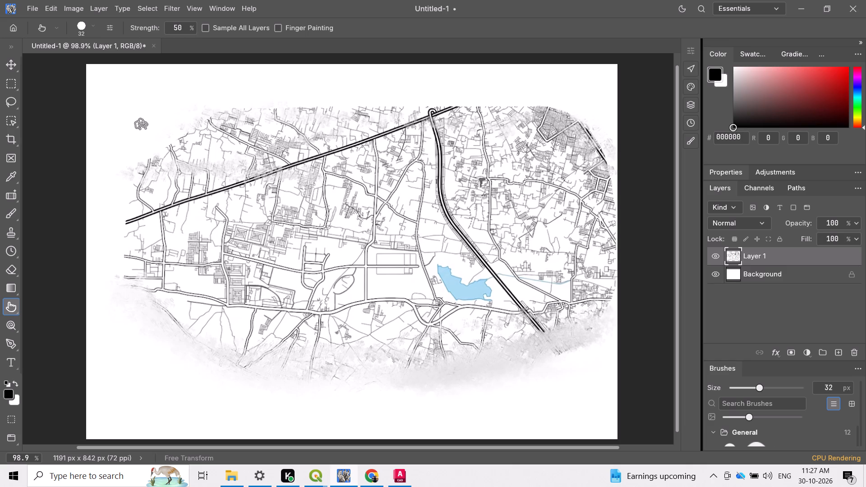
left_click_drag(142, 124, 68, 189)
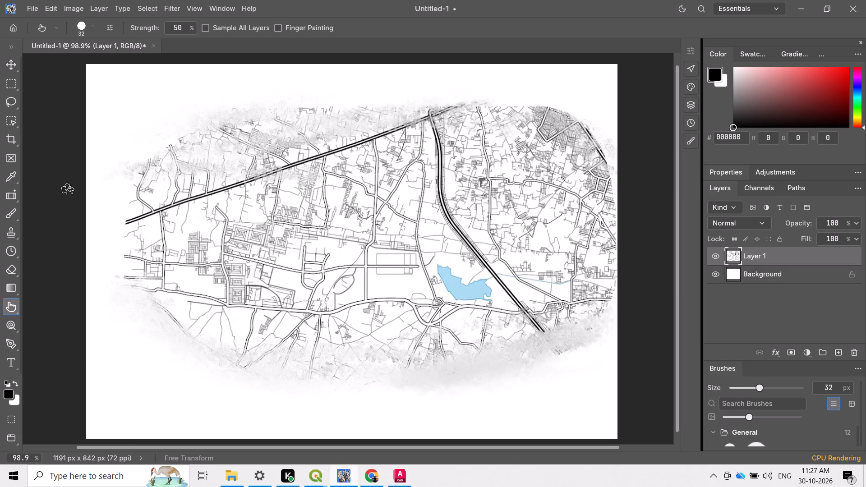
left_click_drag(68, 189, 643, 164)
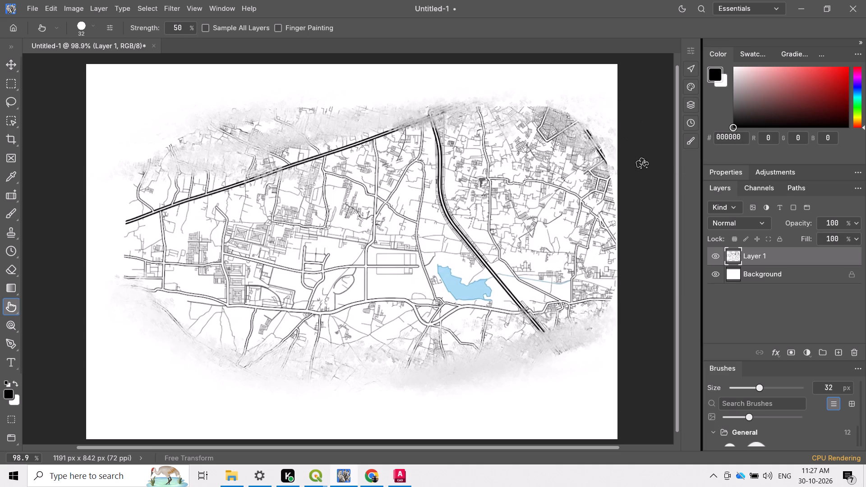
left_click_drag(643, 164, 592, 112)
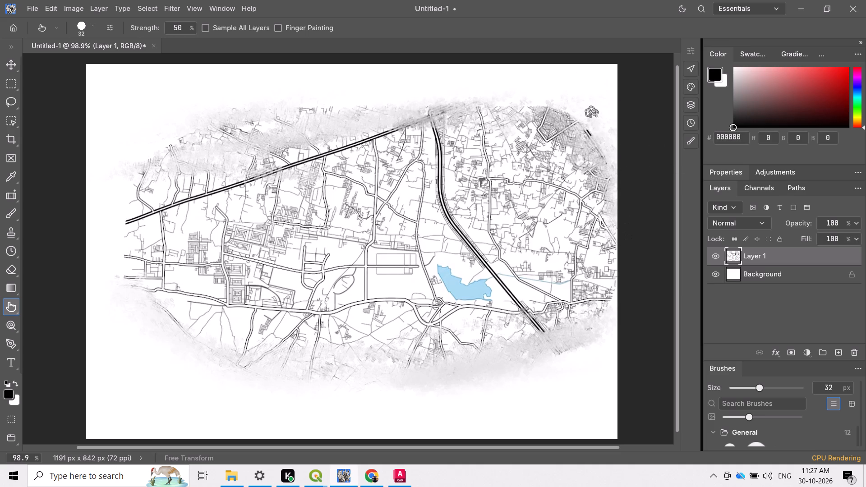
left_click_drag(592, 112, 619, 154)
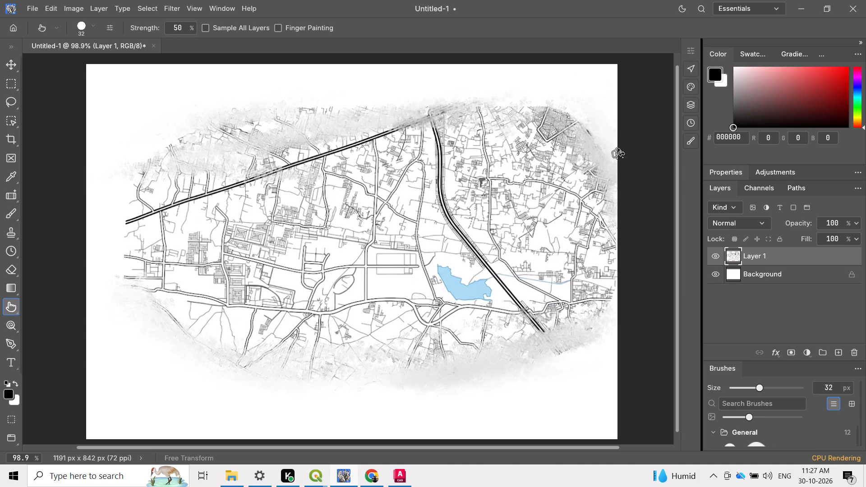
left_click_drag(619, 154, 510, 101)
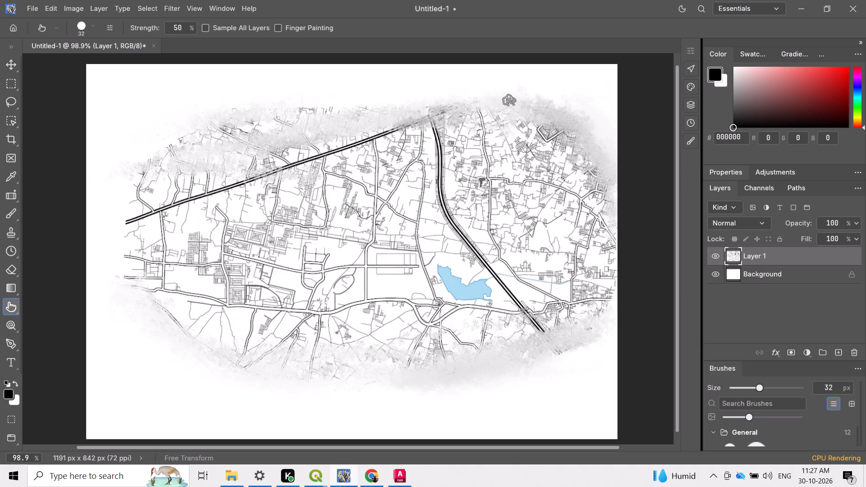
left_click_drag(510, 101, 280, 95)
Smudge the map's left and right edges, and blend the lower-left and lower-right haze to close the soft border.
left_click_drag(280, 95, 248, 394)
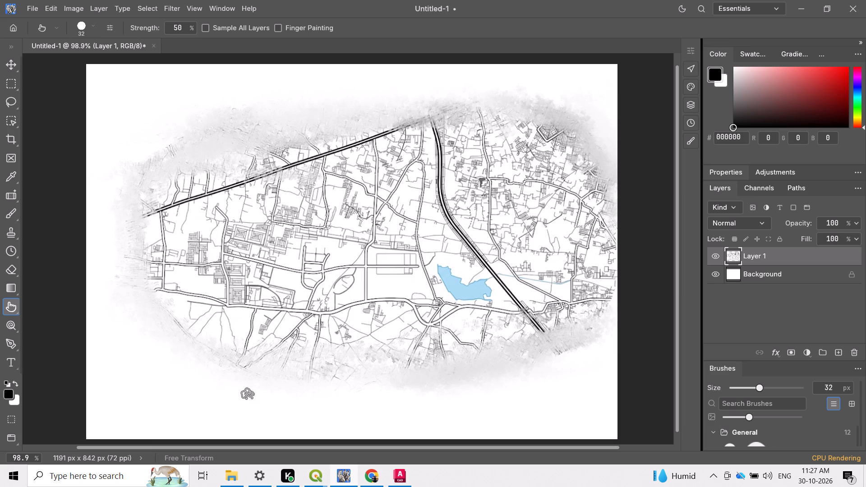
left_click_drag(248, 394, 558, 364)
left_click_drag(558, 364, 592, 296)
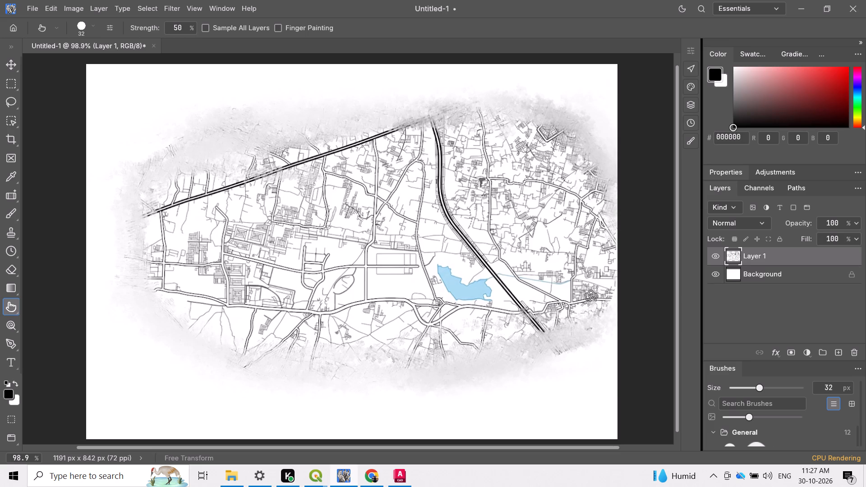
left_click_drag(592, 296, 589, 350)
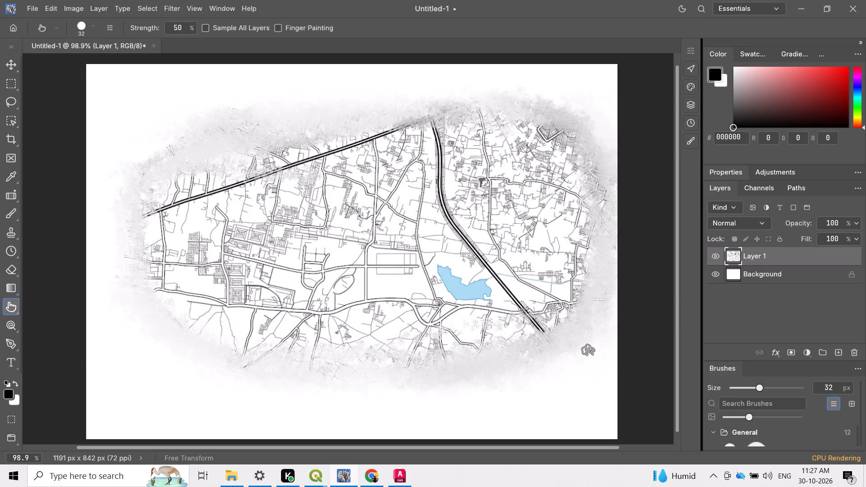
left_click_drag(589, 350, 597, 373)
left_click_drag(597, 373, 565, 370)
left_click_drag(565, 370, 393, 391)
Smudge again around the map's right, top, upper-left and left edges to spread and even out the soft haze.
left_click_drag(393, 391, 677, 195)
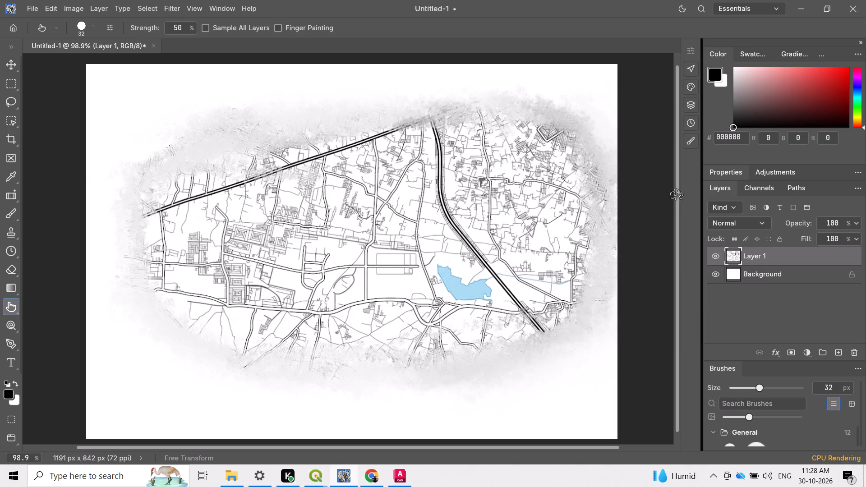
left_click_drag(677, 195, 513, 87)
left_click_drag(513, 87, 530, 100)
left_click_drag(530, 100, 487, 102)
left_click_drag(487, 102, 406, 103)
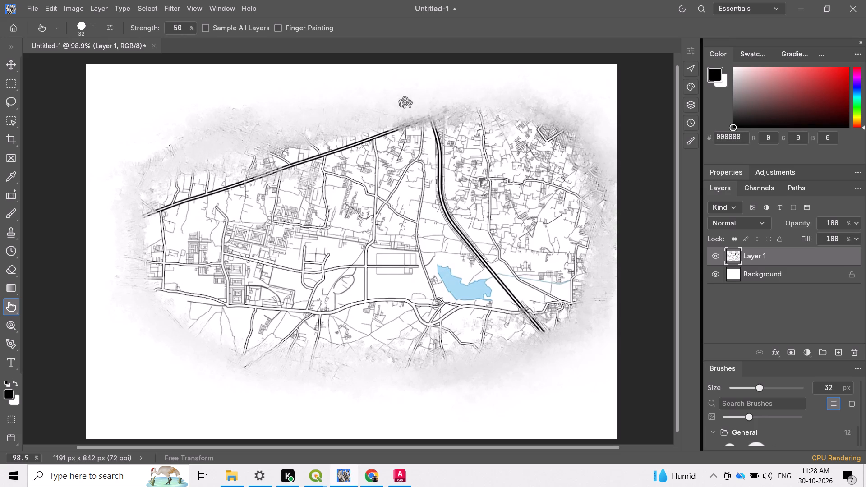
left_click_drag(406, 103, 179, 161)
left_click_drag(179, 161, 163, 138)
left_click_drag(163, 138, 115, 301)
left_click_drag(115, 301, 103, 280)
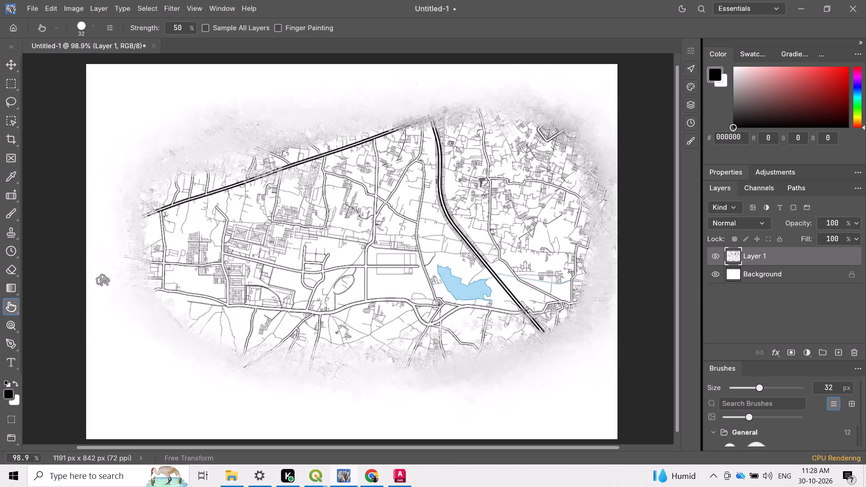
Smudge along the map's left, bottom and right edges, softening the thick road's lower-right end and the road ends on the left side.
left_click_drag(103, 280, 394, 398)
left_click_drag(394, 398, 573, 318)
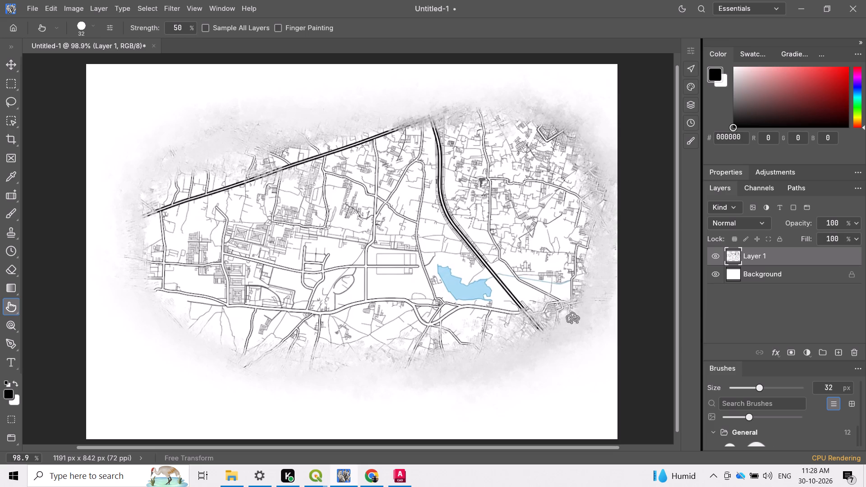
left_click_drag(573, 318, 310, 400)
left_click_drag(310, 400, 203, 371)
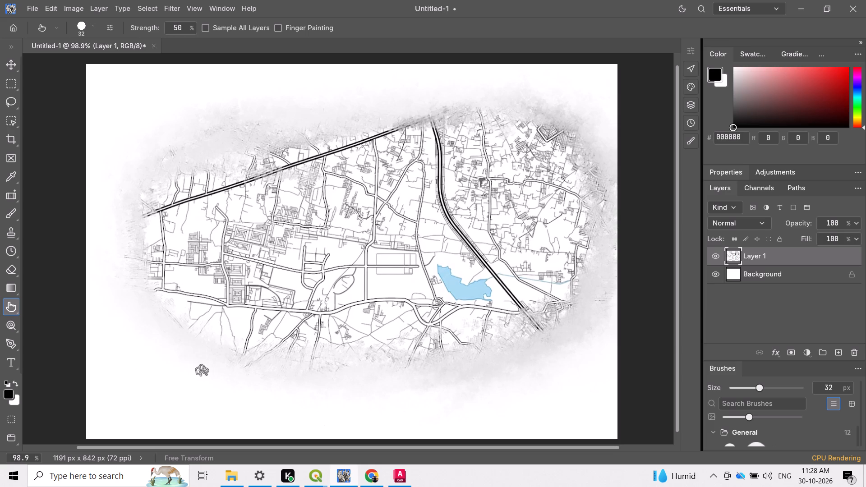
left_click_drag(203, 371, 135, 213)
left_click_drag(135, 213, 484, 375)
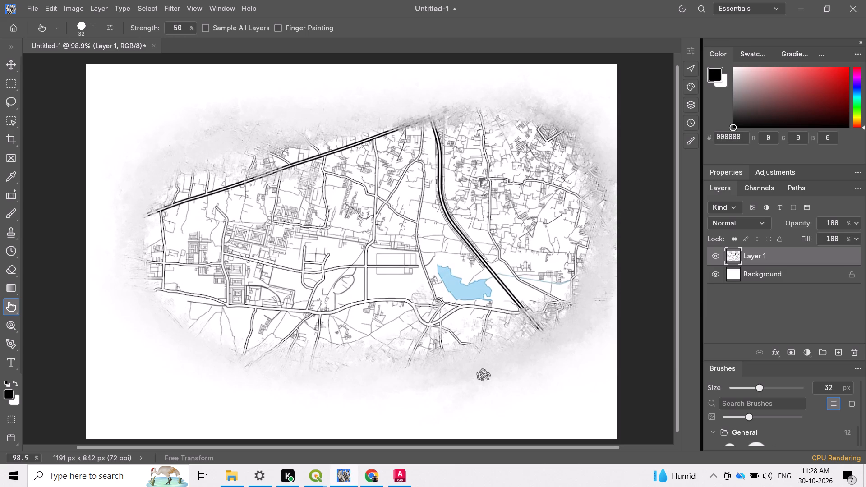
left_click_drag(484, 375, 591, 222)
left_click_drag(591, 222, 628, 222)
Select the road map layer with the Move tool and shift it slightly up and to the left on the page.
left_click(7, 67)
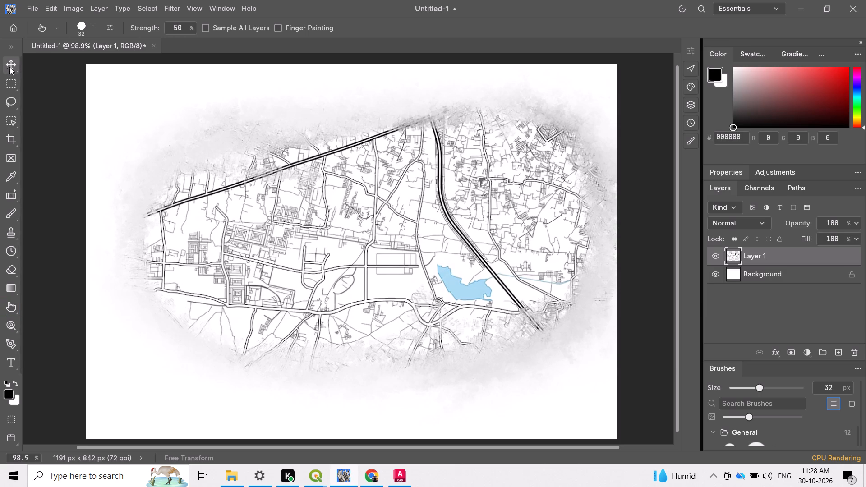
left_click_drag(97, 73, 159, 143)
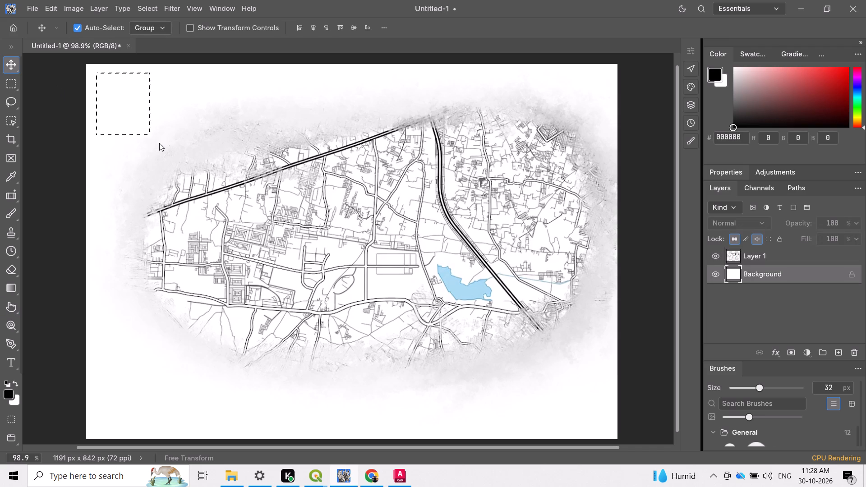
left_click_drag(159, 143, 632, 406)
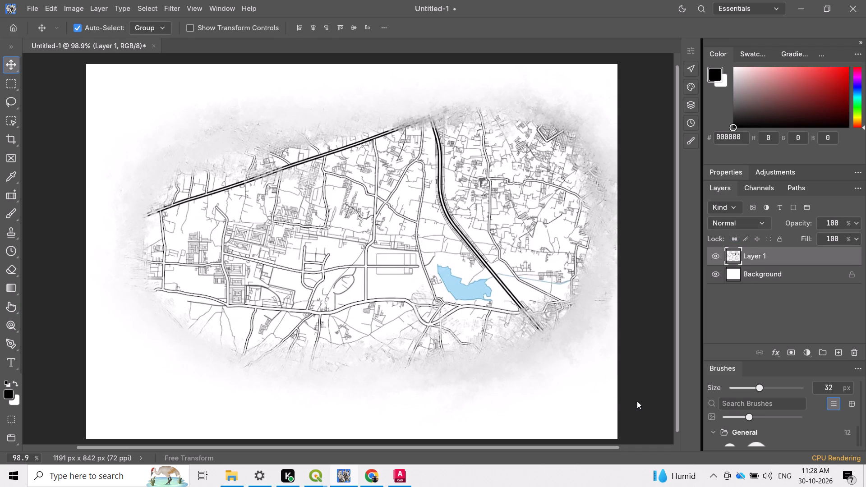
left_click_drag(395, 263, 444, 222)
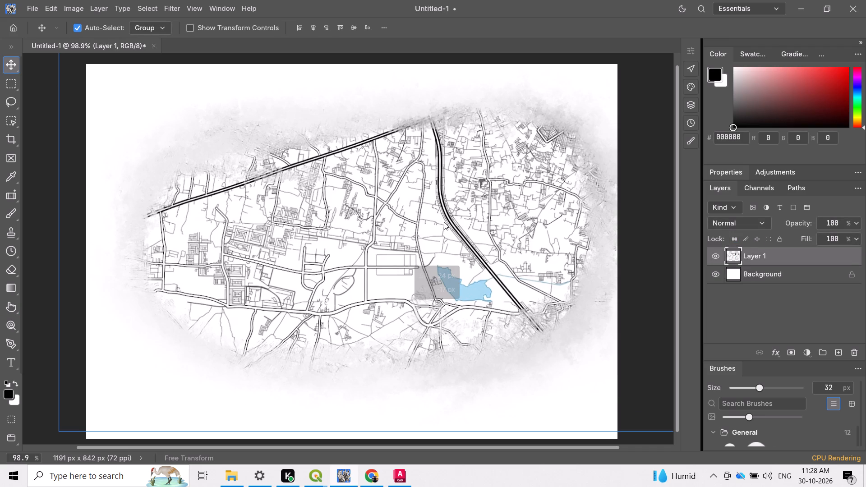
left_click_drag(444, 222, 440, 213)
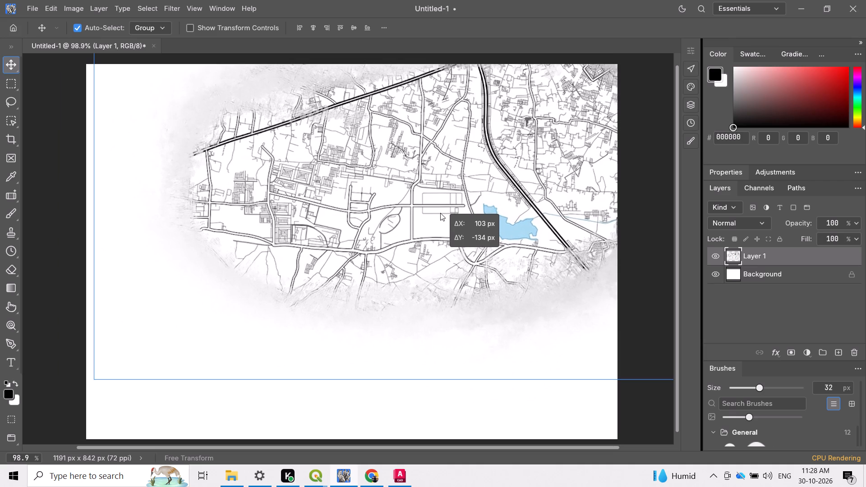
left_click_drag(440, 213, 438, 216)
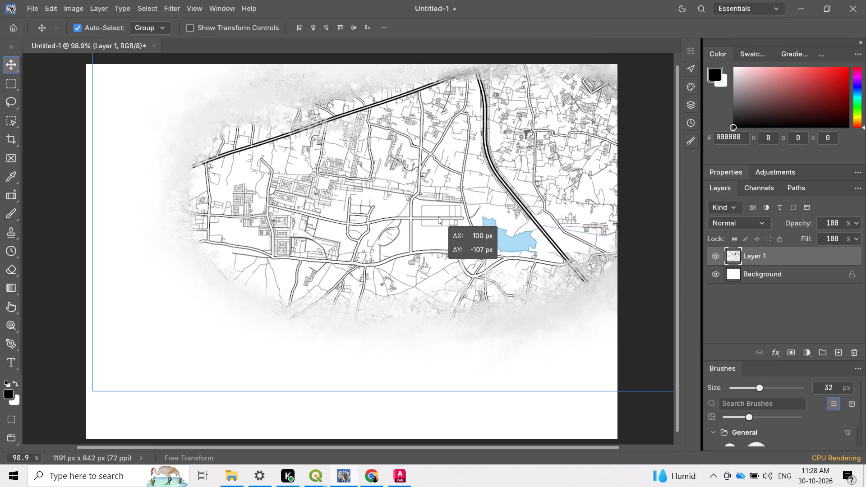
left_click_drag(438, 216, 421, 226)
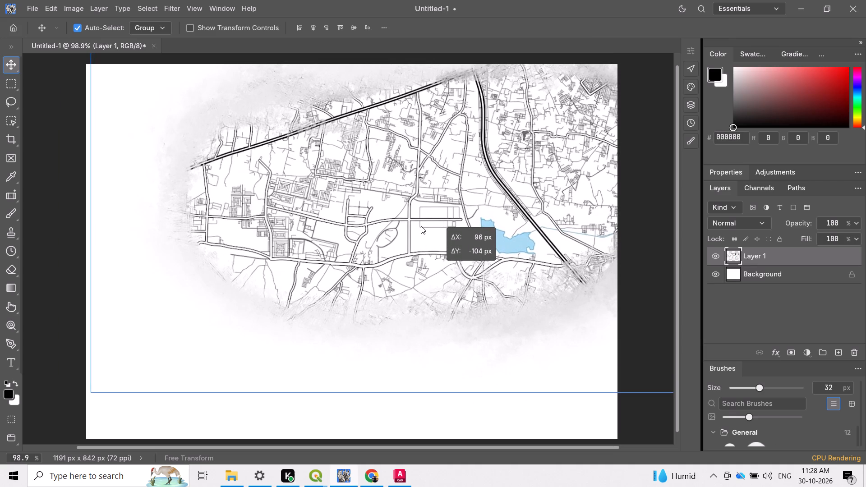
left_click_drag(421, 226, 409, 230)
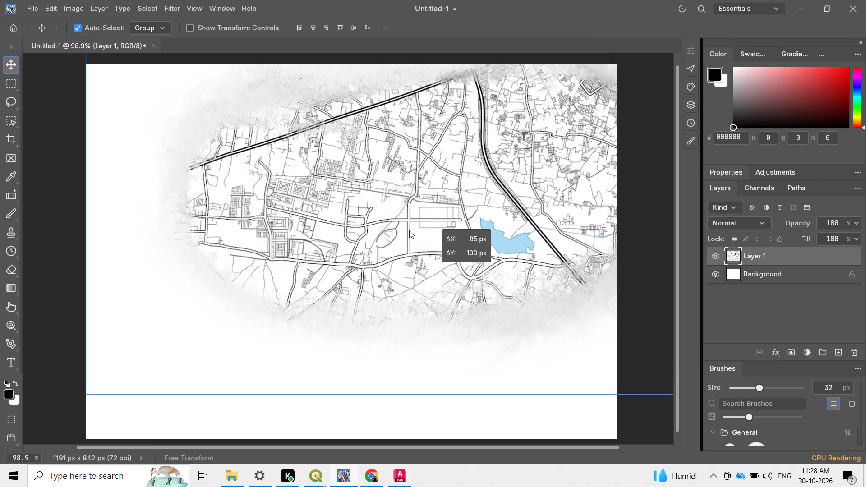
left_click_drag(409, 230, 397, 234)
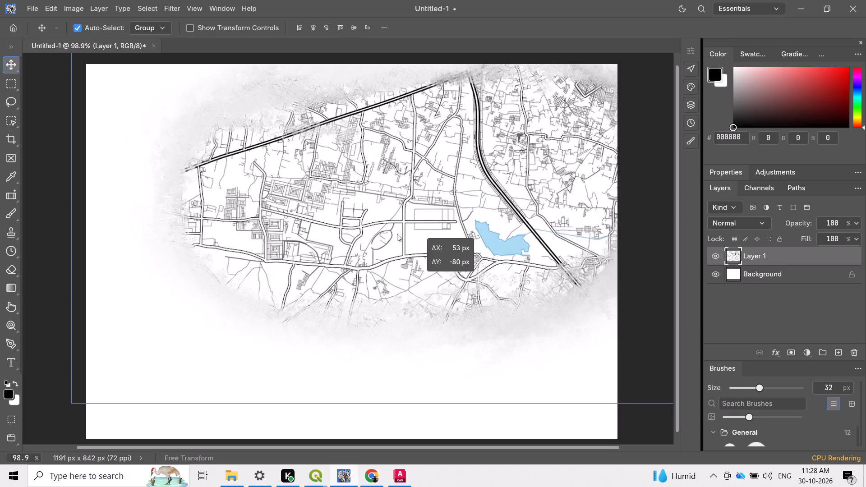
left_click_drag(397, 234, 379, 241)
left_click(561, 396)
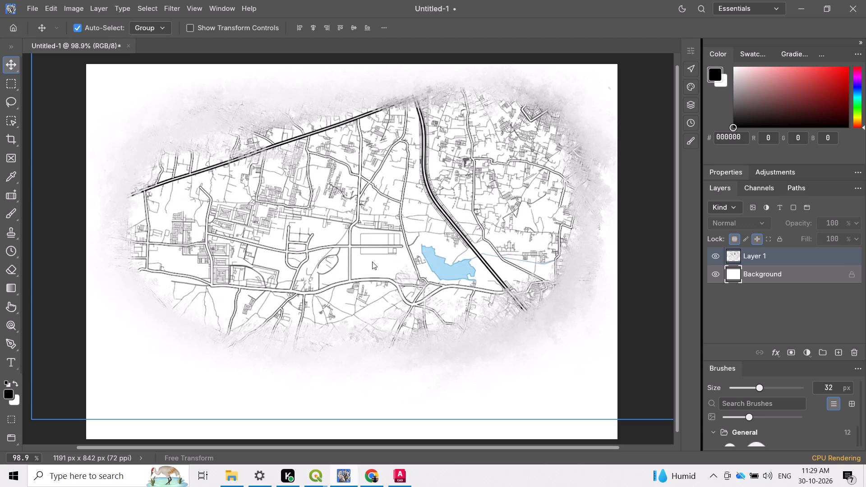
scroll(372, 262, "up", 1)
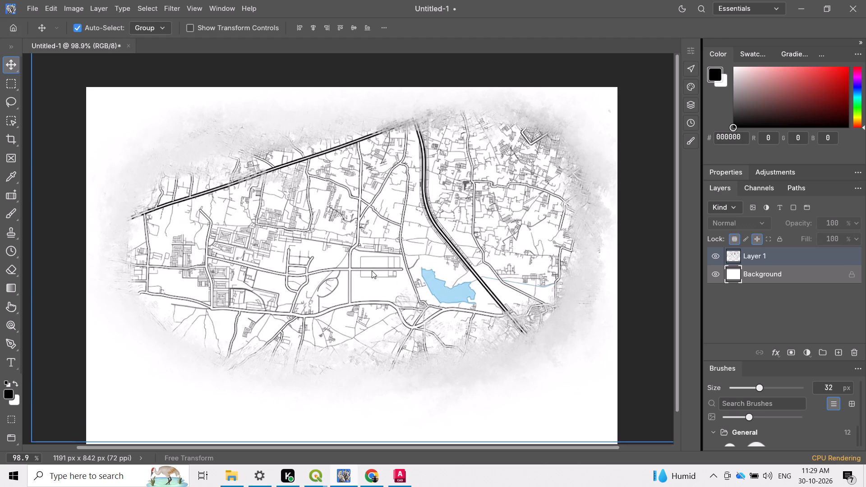
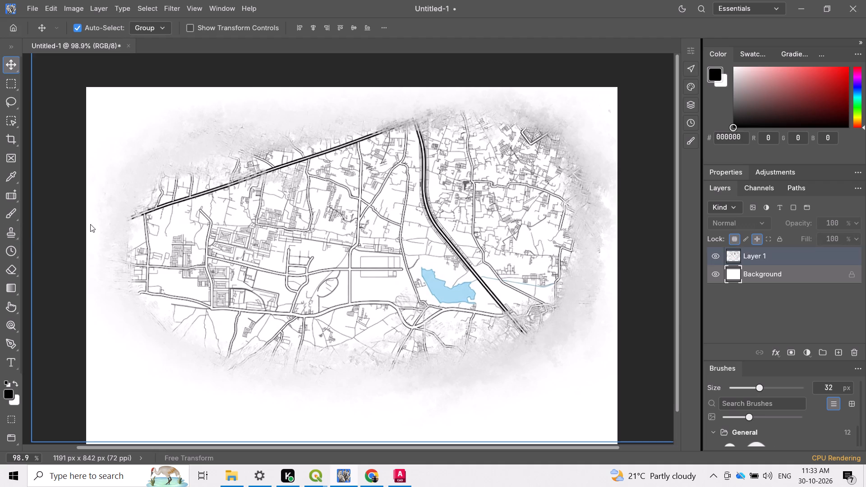
Erase a patch of grey haze above the map's upper-left edge on Layer 1 with the 79 px Eraser.
right_click(9, 273)
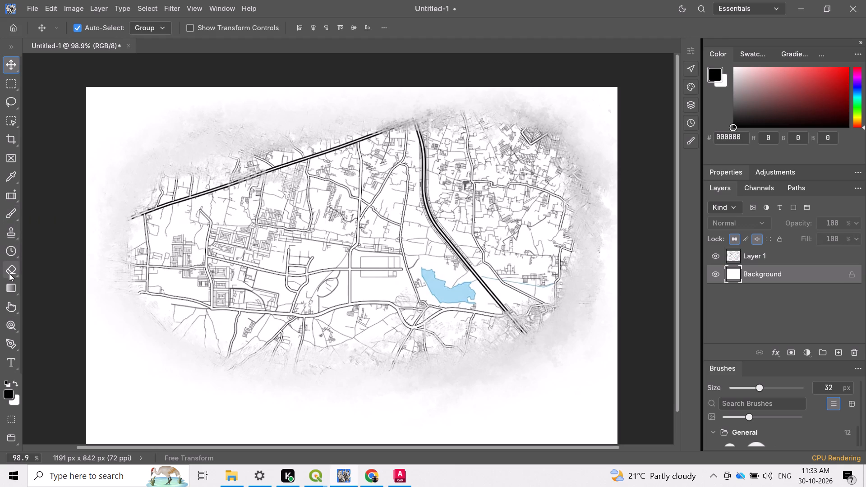
left_click(50, 274)
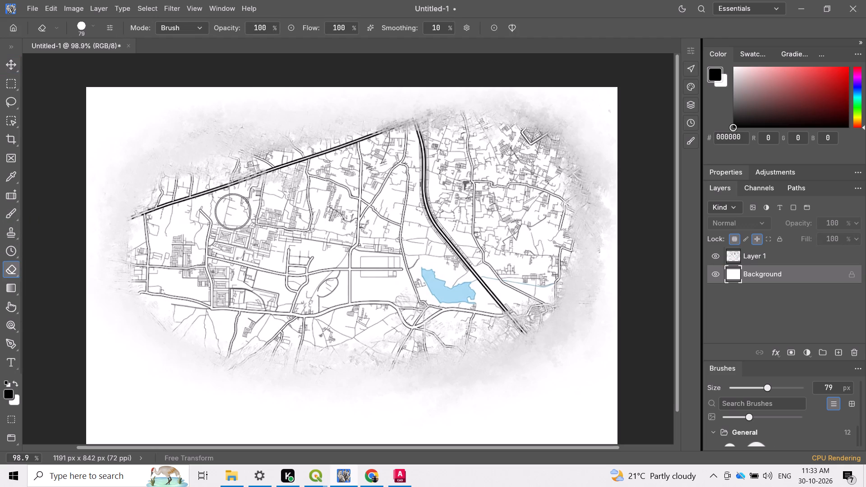
left_click_drag(206, 142, 211, 135)
left_click_drag(217, 112, 175, 140)
left_click_drag(184, 143, 230, 121)
left_click_drag(225, 124, 189, 151)
left_click_drag(203, 151, 210, 150)
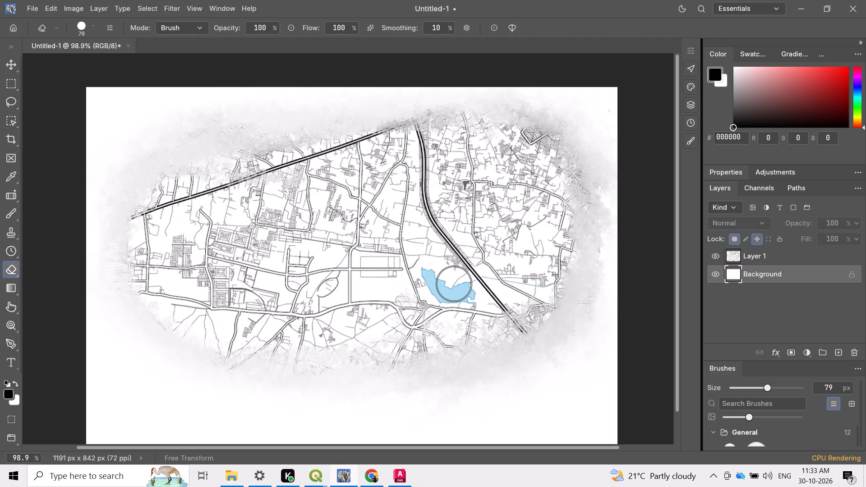
scroll(780, 414, "down", 5)
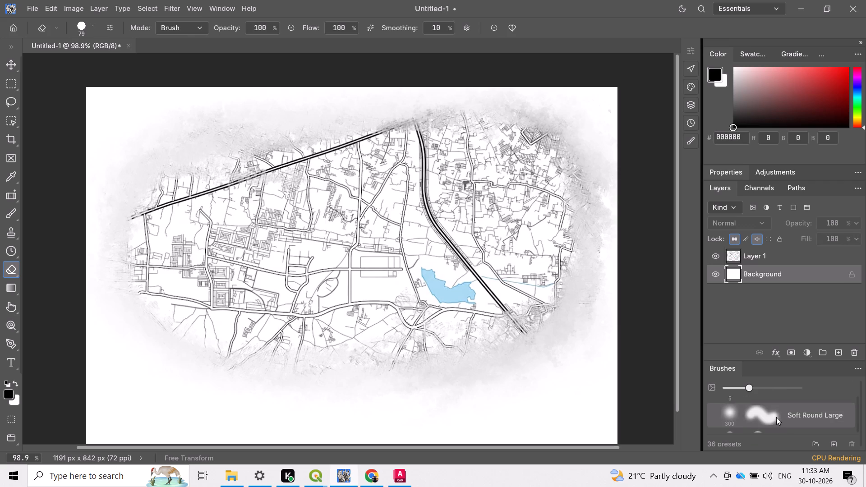
scroll(776, 417, "up", 2)
left_click(760, 257)
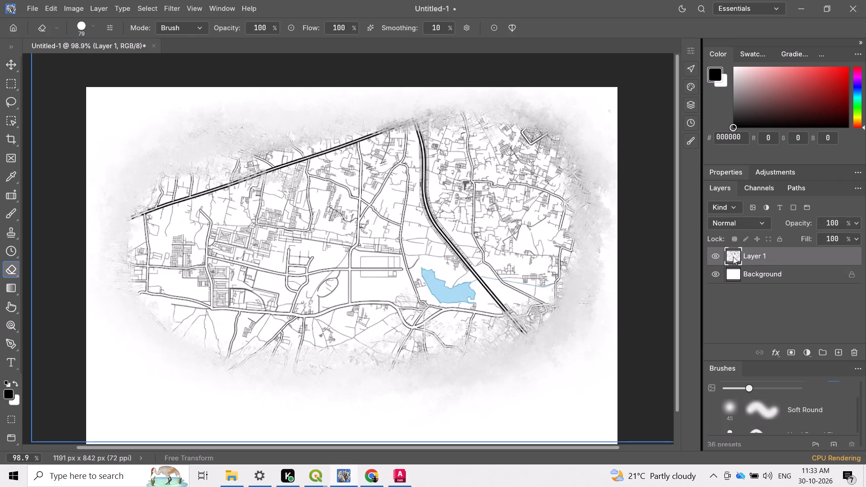
left_click_drag(201, 152, 199, 146)
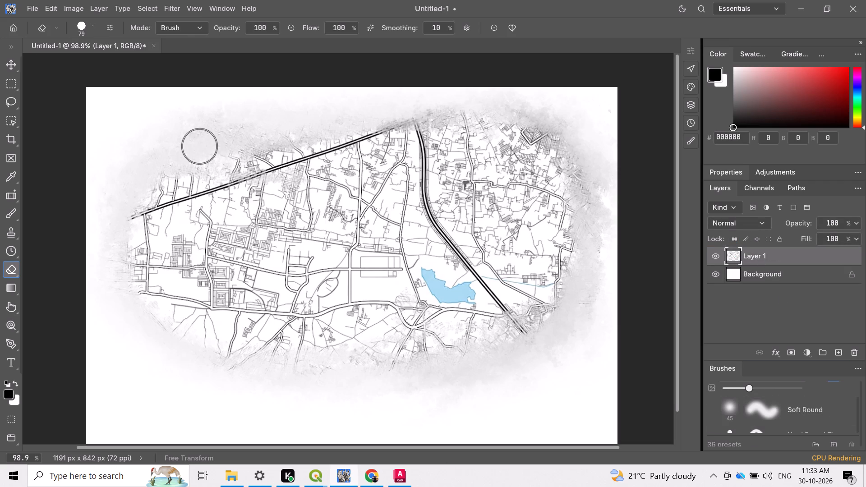
left_click_drag(199, 146, 199, 137)
left_click_drag(205, 134, 219, 114)
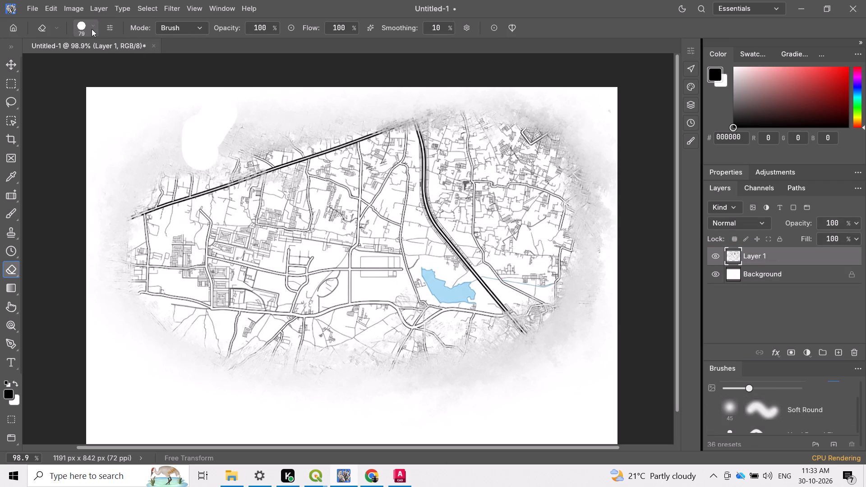
Soften and enlarge the eraser brush to 267 px, and erase the haze along the map's bottom, right and upper-right edges.
left_click(92, 29)
left_click_drag(177, 92, 124, 93)
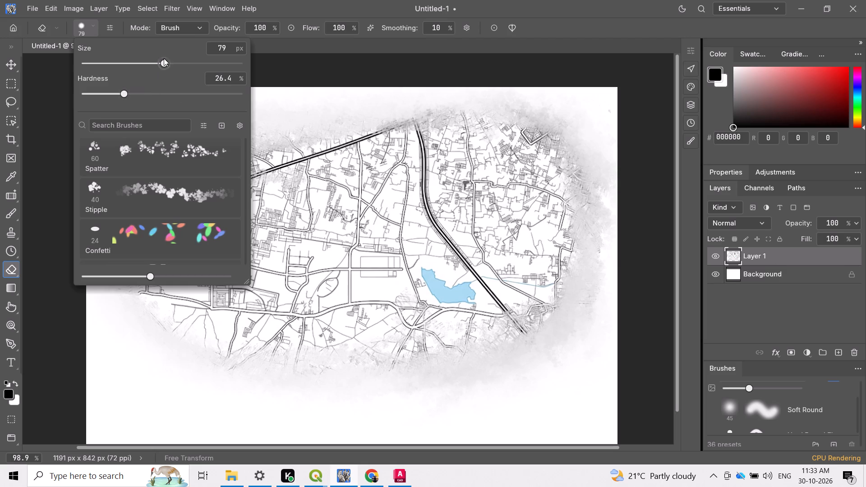
left_click_drag(164, 58, 177, 62)
left_click_drag(175, 63, 180, 64)
left_click_drag(180, 64, 189, 64)
left_click_drag(124, 91, 119, 93)
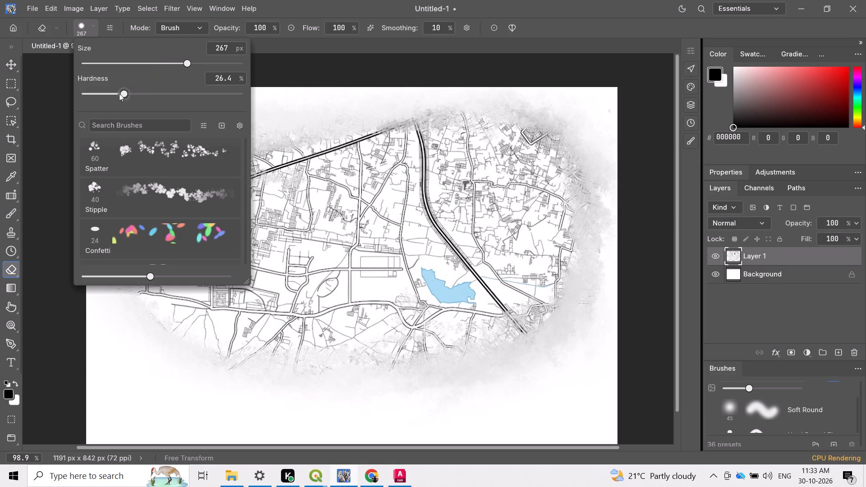
left_click(112, 95)
left_click_drag(113, 351, 193, 372)
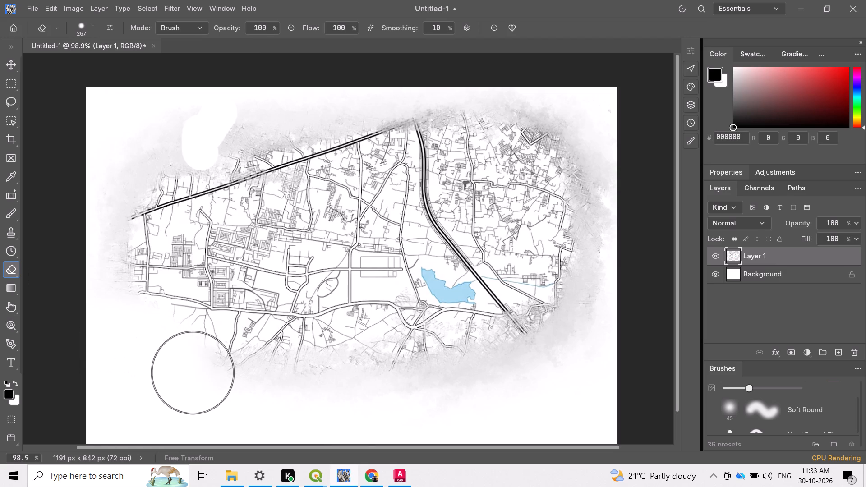
left_click_drag(193, 372, 538, 367)
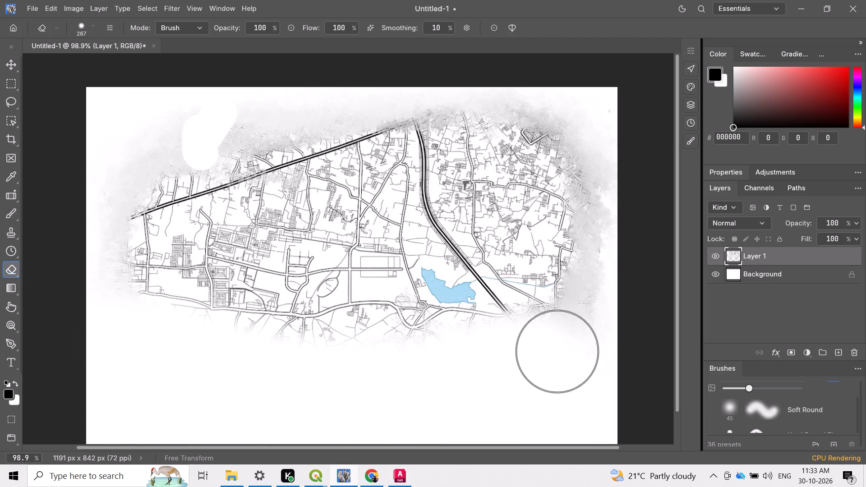
left_click_drag(577, 328, 454, 114)
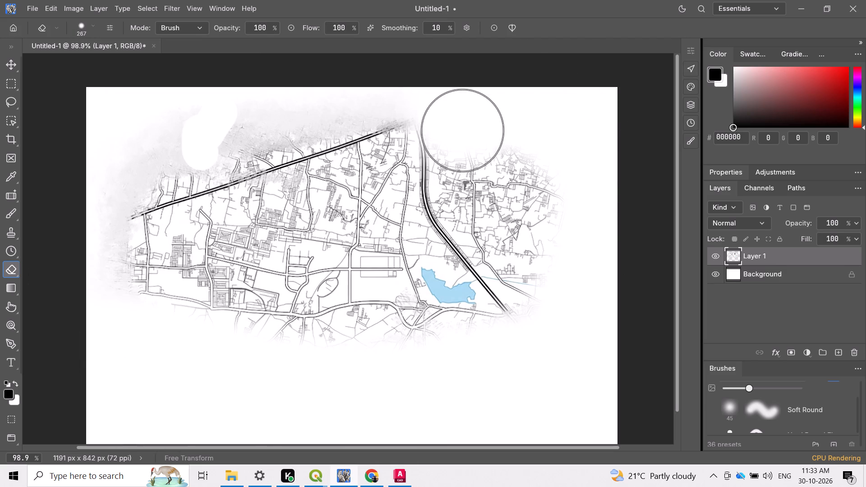
Sweep the large soft eraser across the map's top, interior and remaining edges to clear the roads and lake from Layer 1.
left_click_drag(458, 129, 209, 111)
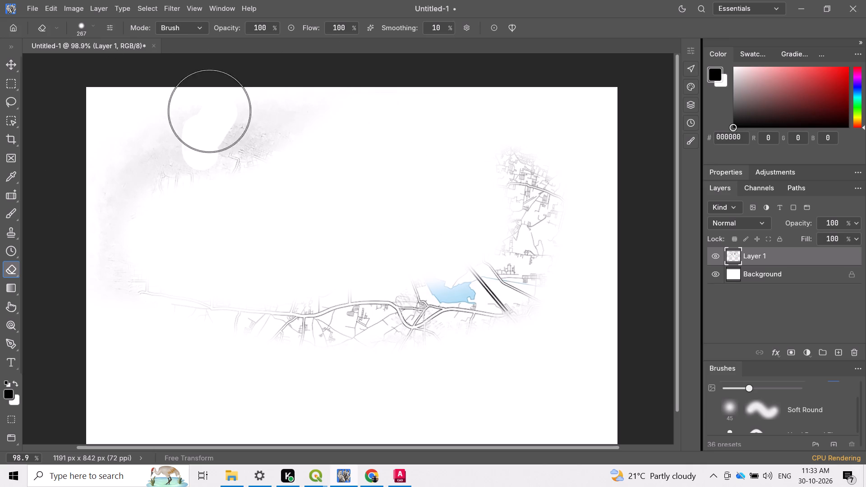
left_click_drag(209, 111, 455, 282)
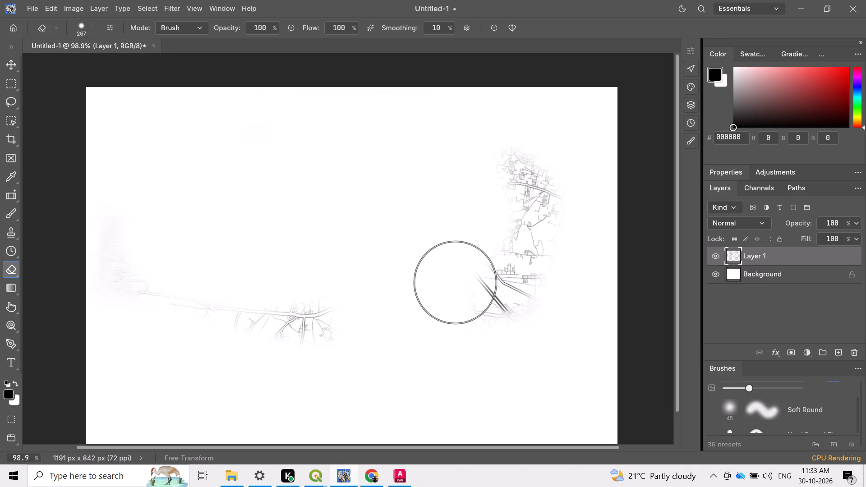
left_click_drag(455, 282, 350, 226)
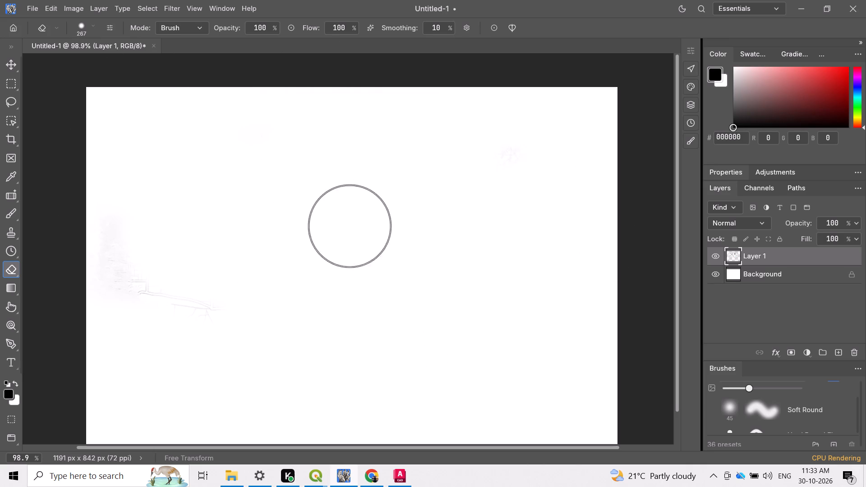
left_click_drag(350, 226, 156, 293)
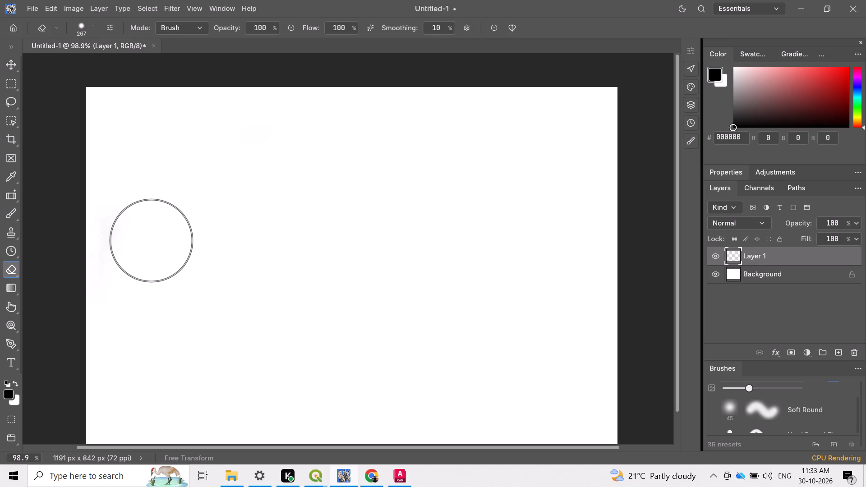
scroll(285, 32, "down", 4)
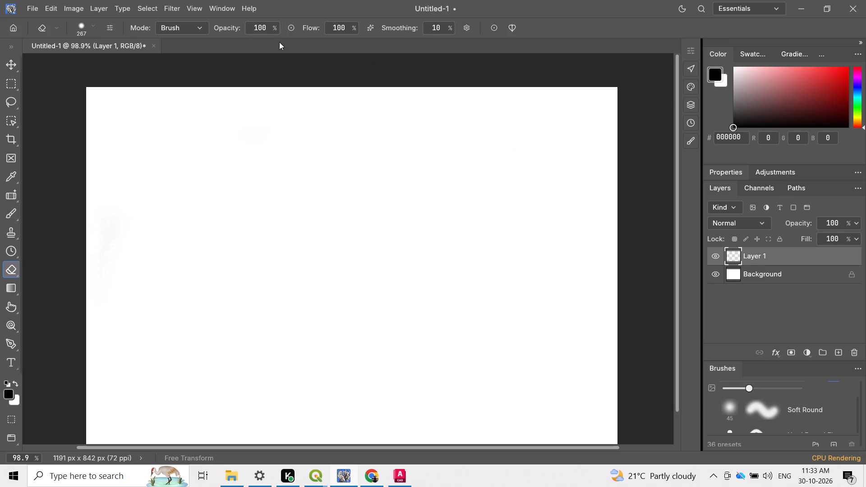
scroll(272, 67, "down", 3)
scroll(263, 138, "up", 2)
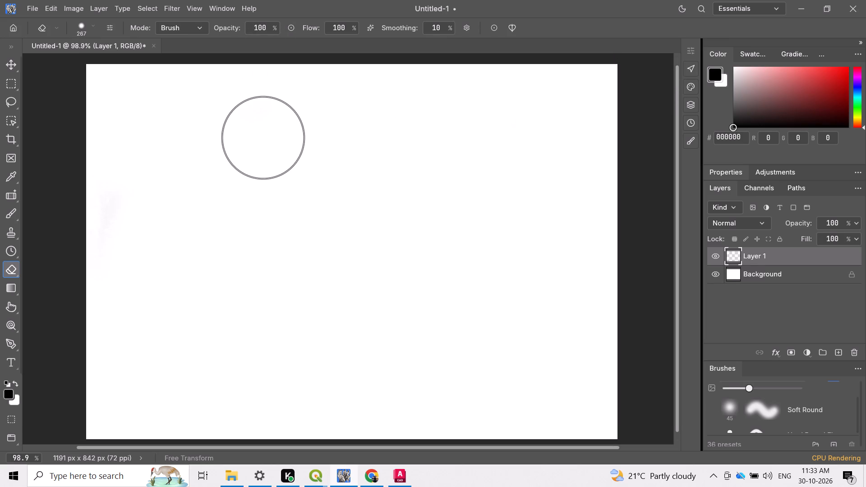
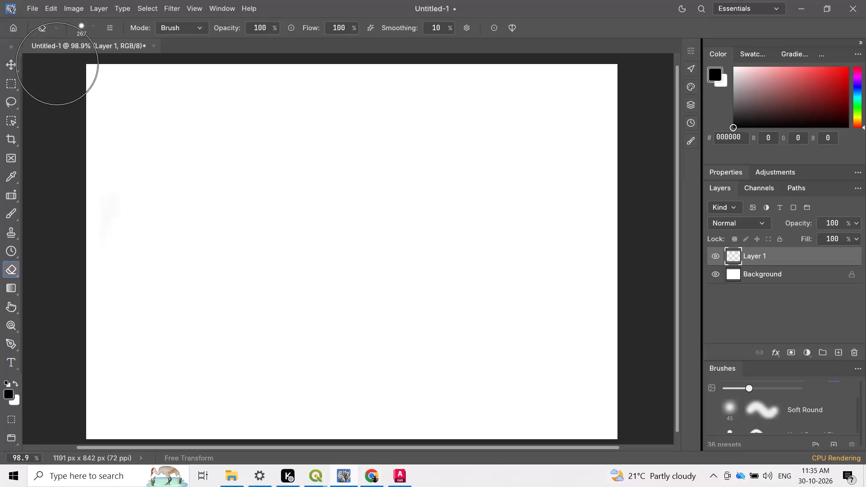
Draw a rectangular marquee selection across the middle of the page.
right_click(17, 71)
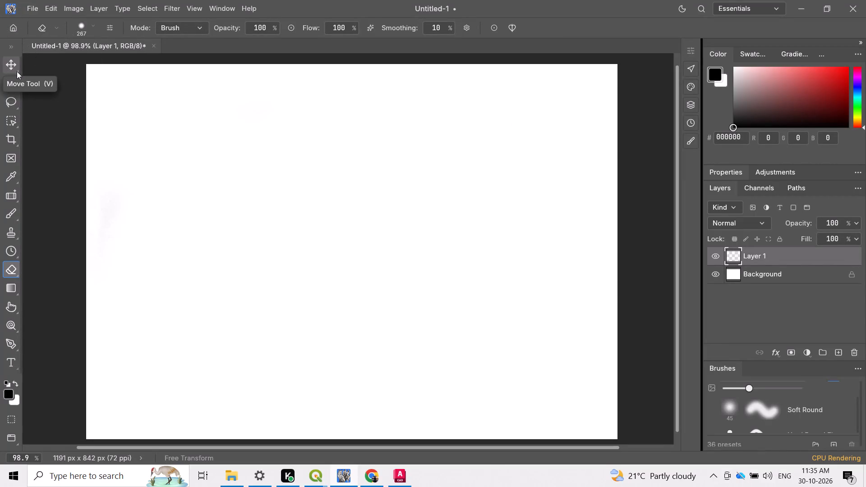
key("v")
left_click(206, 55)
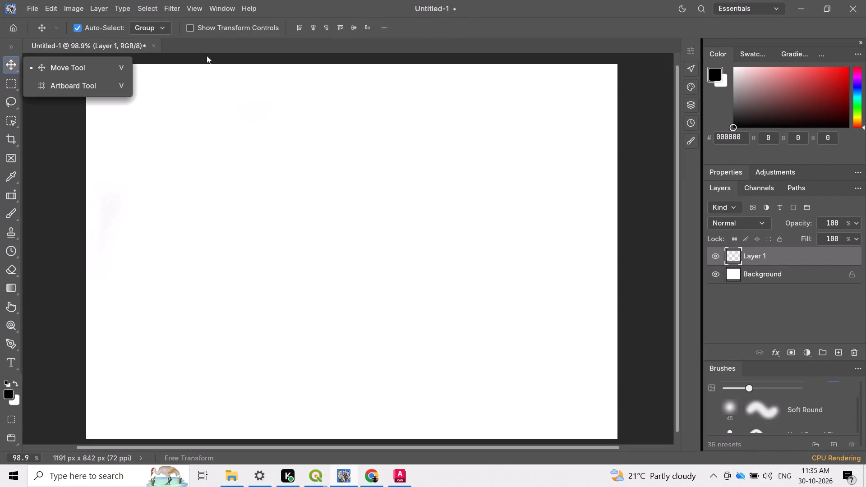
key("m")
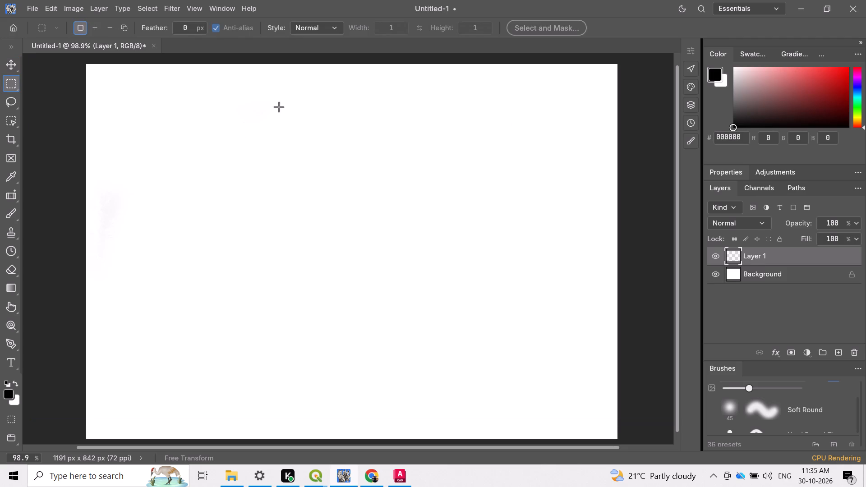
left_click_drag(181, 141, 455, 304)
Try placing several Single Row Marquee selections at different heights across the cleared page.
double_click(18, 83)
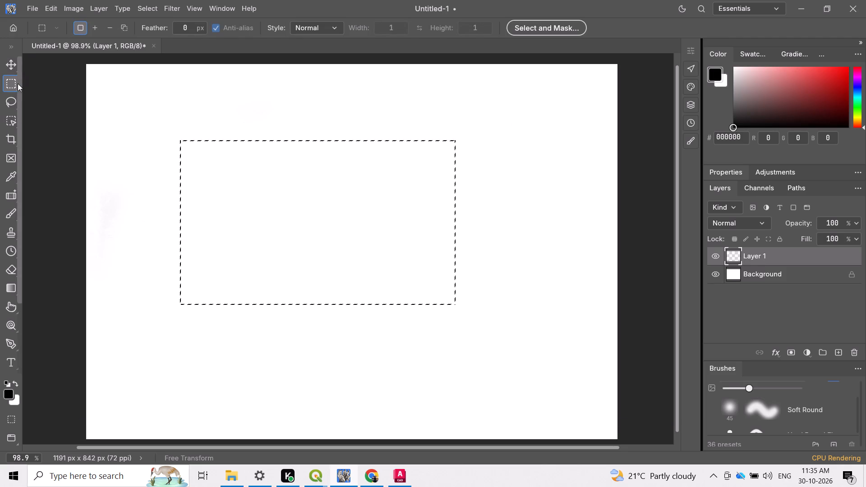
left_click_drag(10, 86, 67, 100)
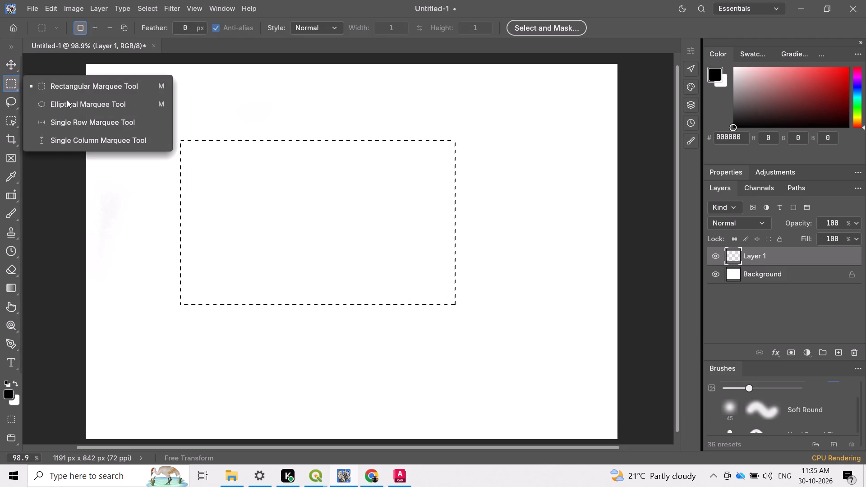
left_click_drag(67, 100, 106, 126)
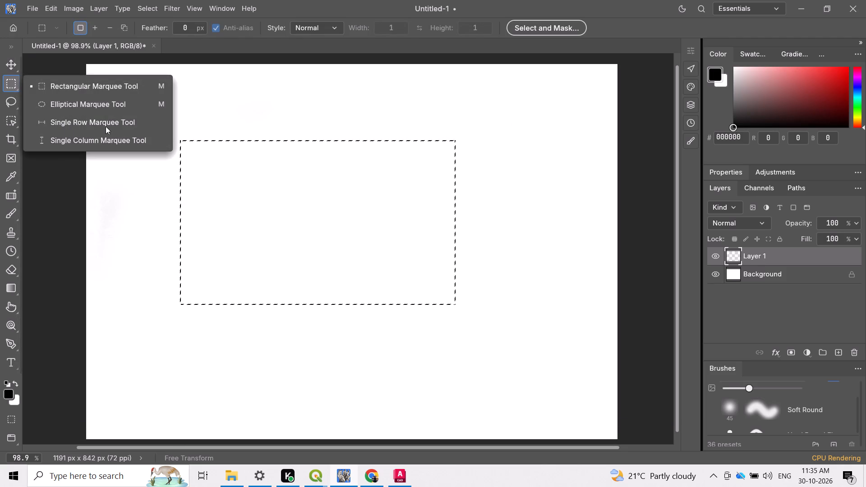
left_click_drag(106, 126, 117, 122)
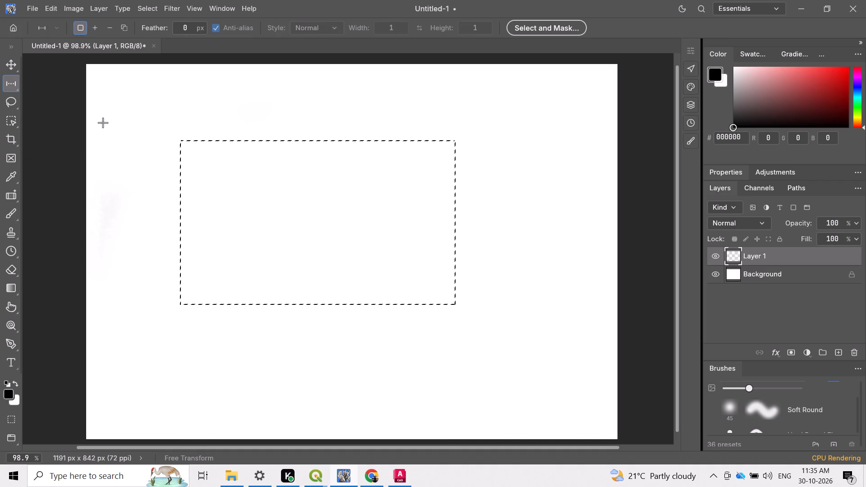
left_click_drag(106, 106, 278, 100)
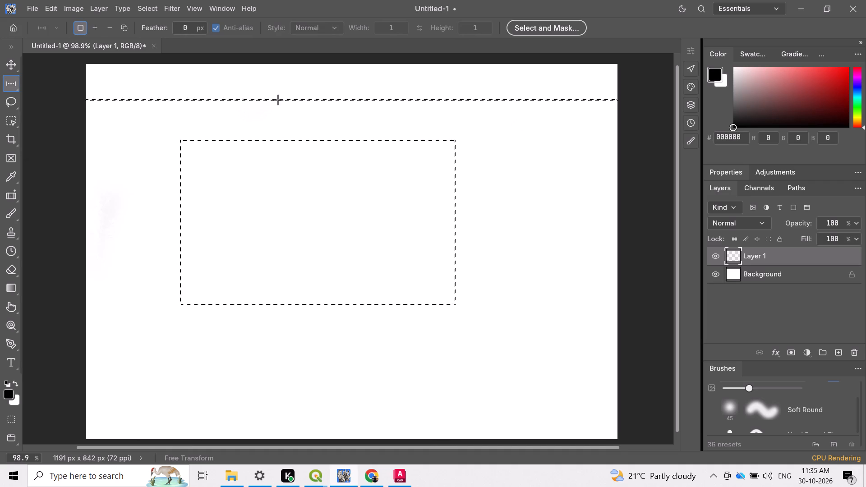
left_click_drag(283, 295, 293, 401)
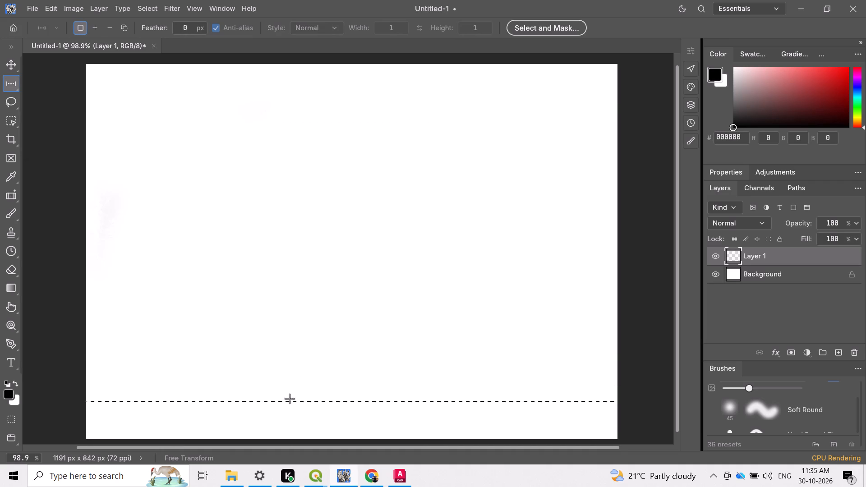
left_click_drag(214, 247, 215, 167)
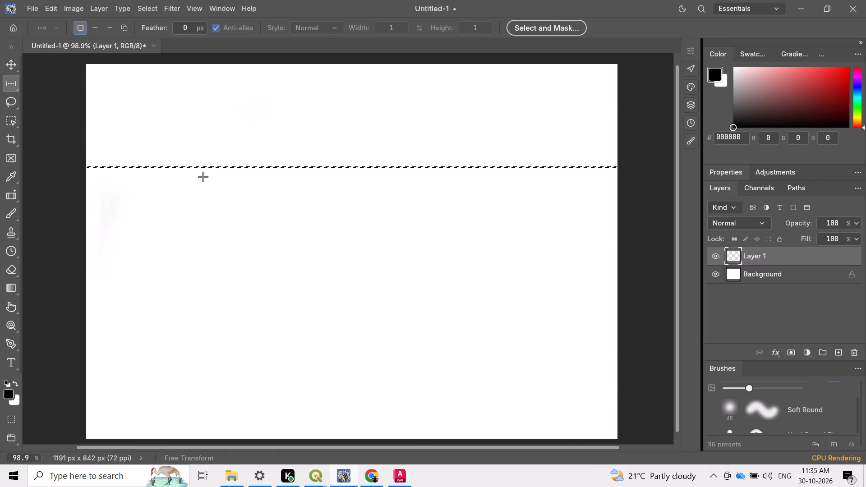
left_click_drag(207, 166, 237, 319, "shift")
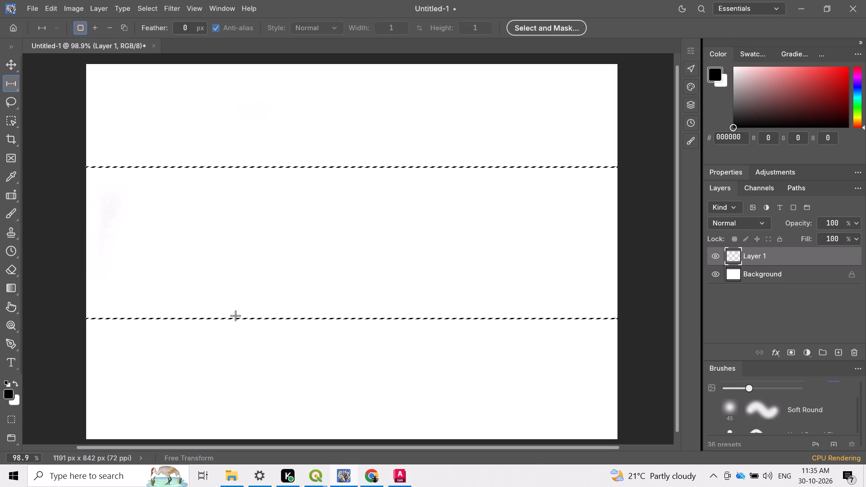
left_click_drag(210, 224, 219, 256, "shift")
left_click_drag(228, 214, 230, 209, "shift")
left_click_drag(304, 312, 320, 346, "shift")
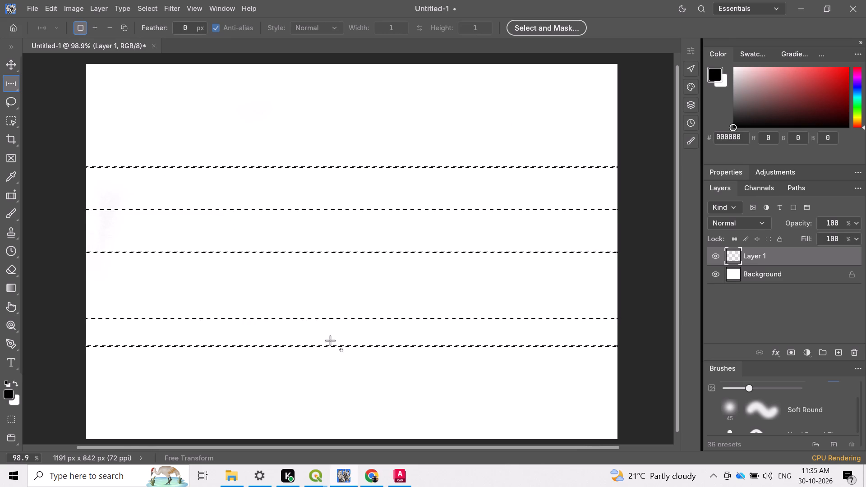
Undo the marquee selections and the large eraser sweeps that cleared the roads and lake on Layer 1.
key("ctrl+z")
key("ctrl+z")
key("ctrl+z")
key("ctrl+z")
key("ctrl+z")
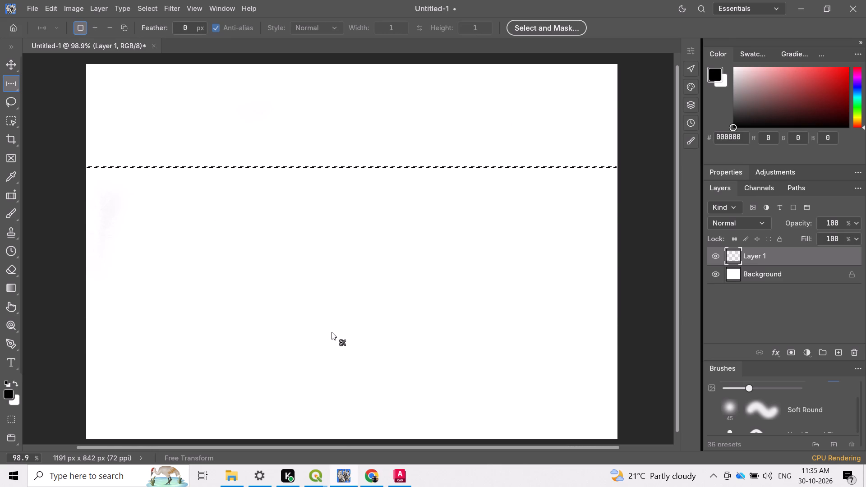
key("ctrl+z")
key("ctrl+z")
key("ctrl+z")
key("ctrl+z")
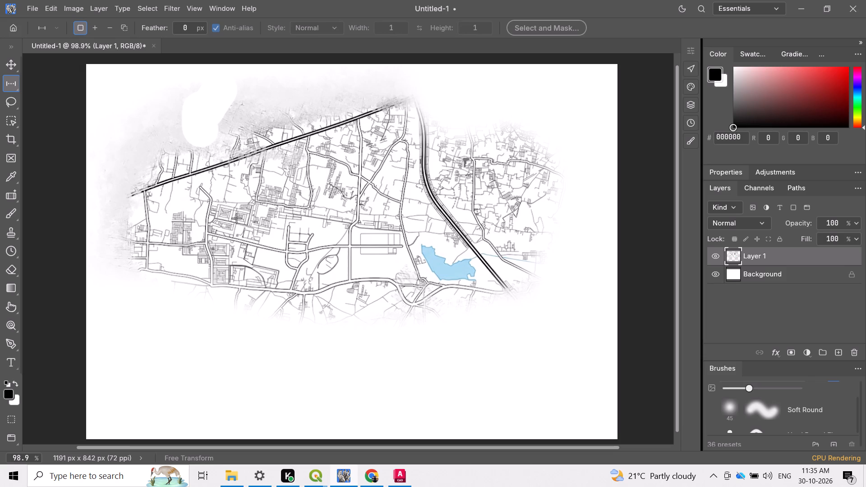
Select two single-pixel rows across the upper and middle parts of the map and fill them with the white background colour.
left_click_drag(189, 76, 204, 173)
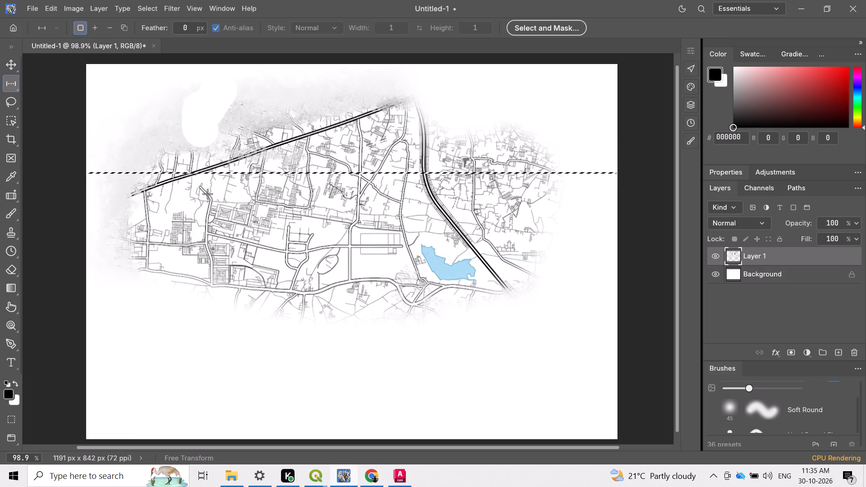
left_click_drag(237, 271, 212, 236, "shift")
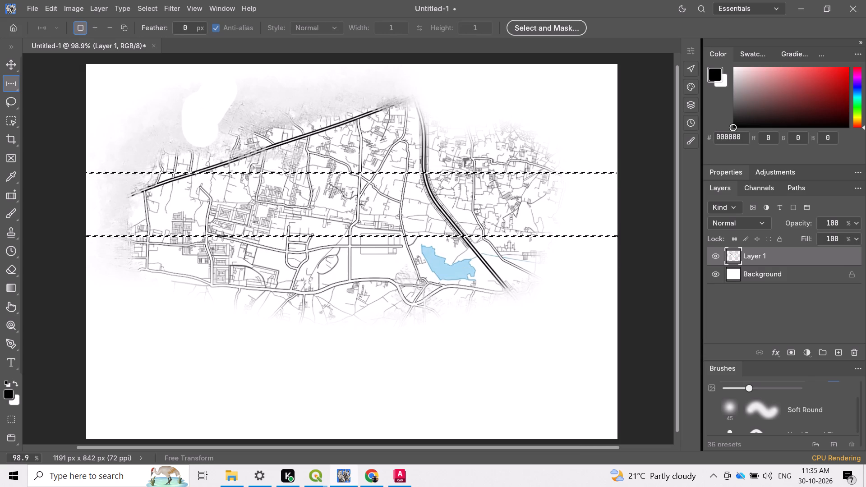
key("ctrl+BackSpace")
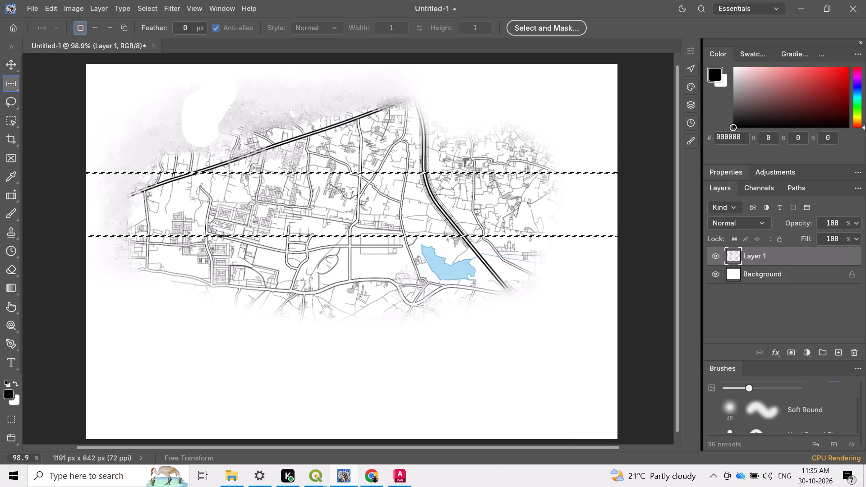
key("BackSpace")
key("alt+BackSpace")
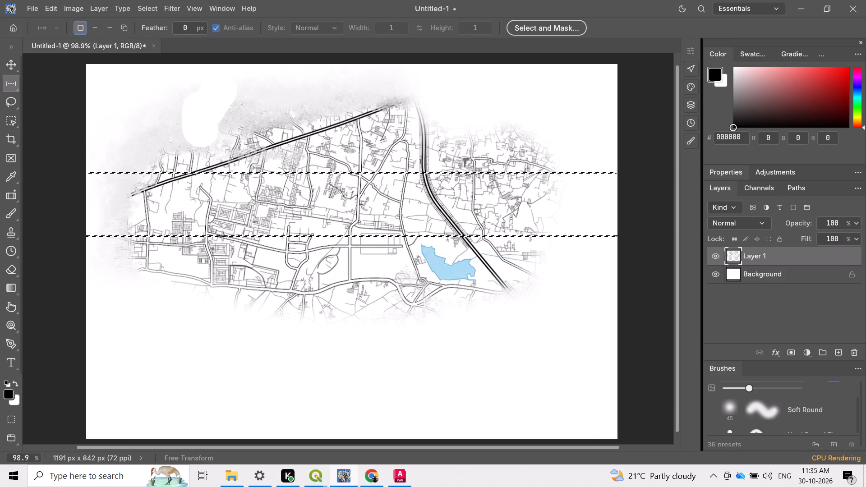
key("ctrl+BackSpace")
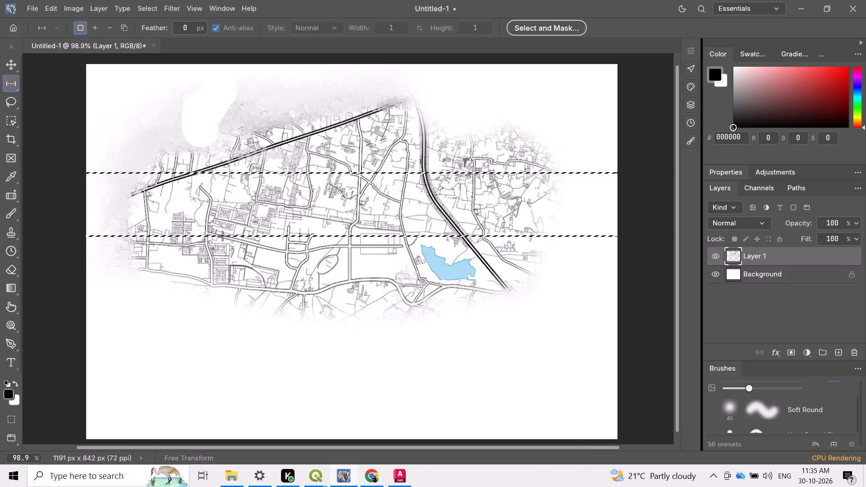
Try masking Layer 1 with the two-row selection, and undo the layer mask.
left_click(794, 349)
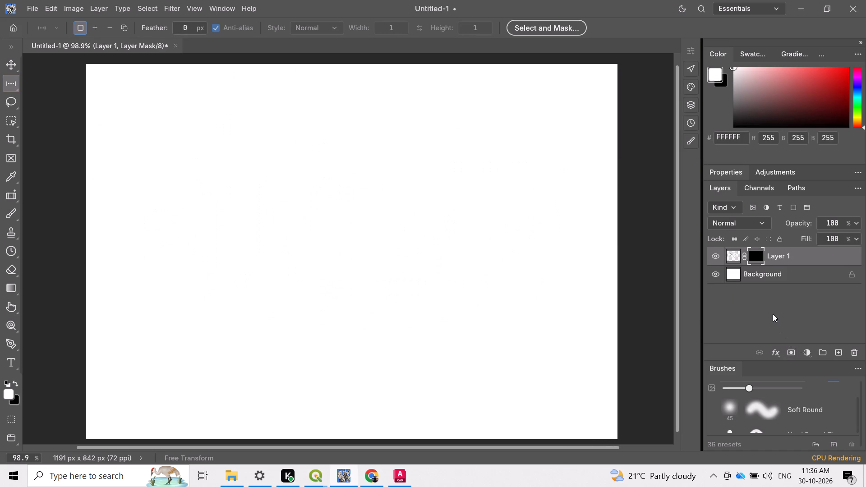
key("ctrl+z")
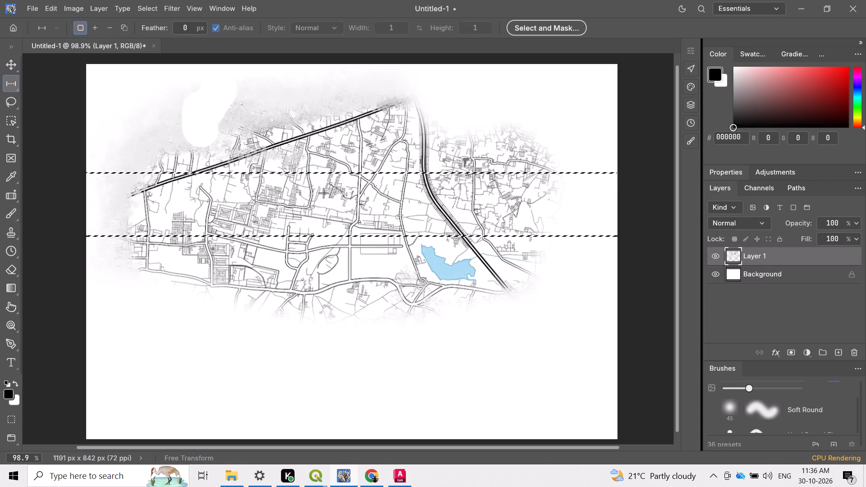
Open Select and Mask for the two-row selection and set its view to Marching Ants.
left_click(544, 30)
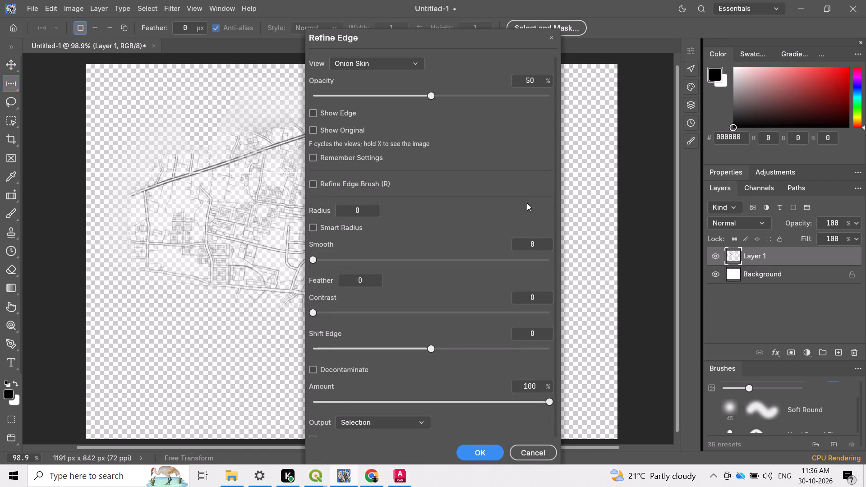
left_click(406, 66)
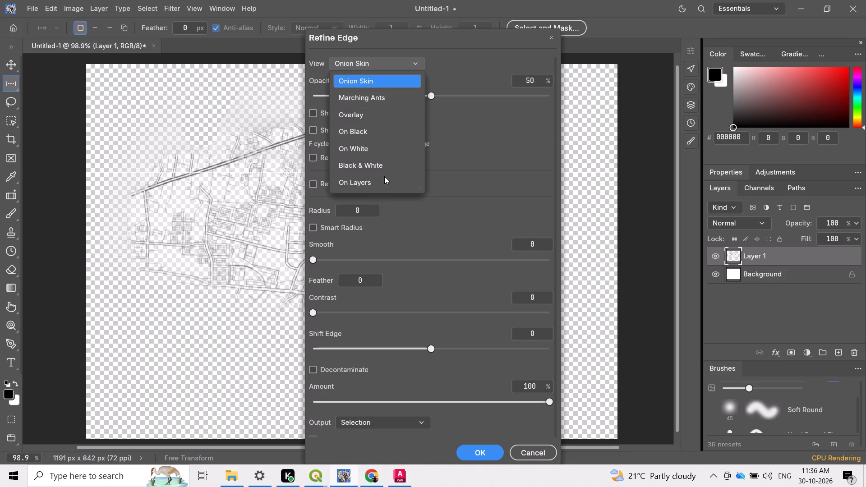
left_click(364, 100)
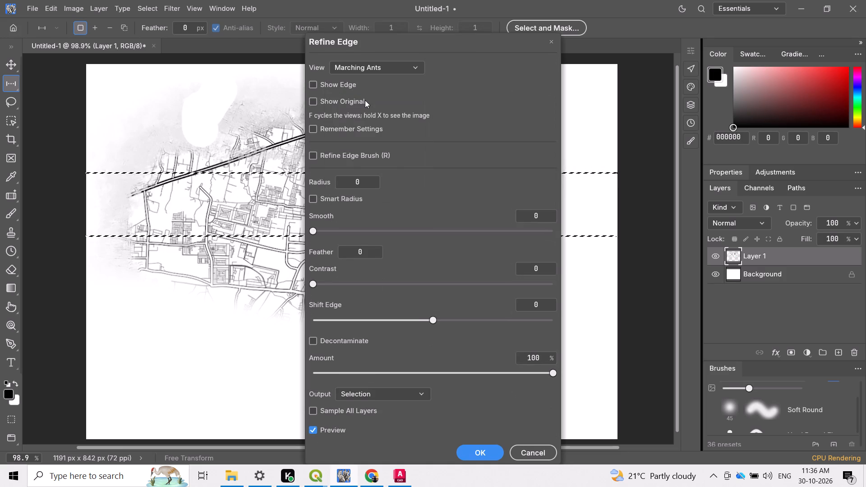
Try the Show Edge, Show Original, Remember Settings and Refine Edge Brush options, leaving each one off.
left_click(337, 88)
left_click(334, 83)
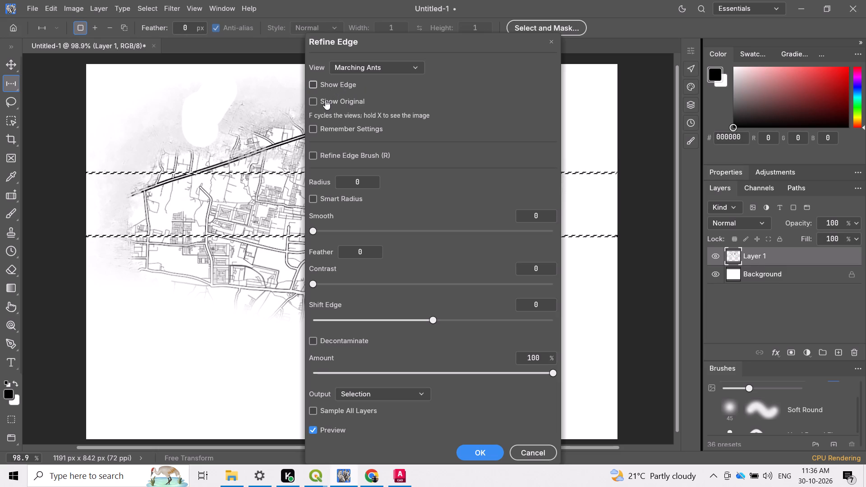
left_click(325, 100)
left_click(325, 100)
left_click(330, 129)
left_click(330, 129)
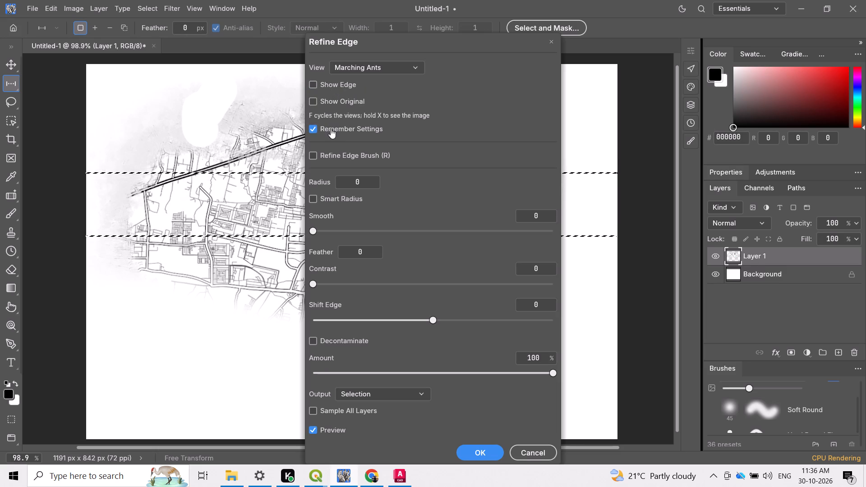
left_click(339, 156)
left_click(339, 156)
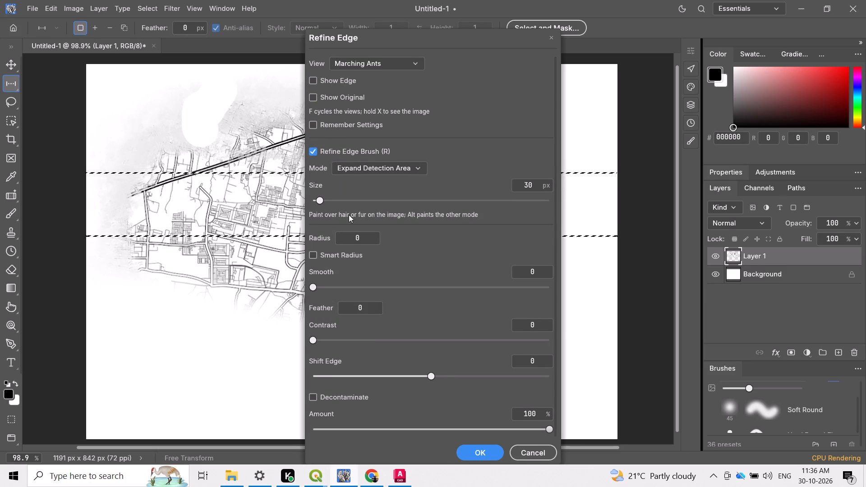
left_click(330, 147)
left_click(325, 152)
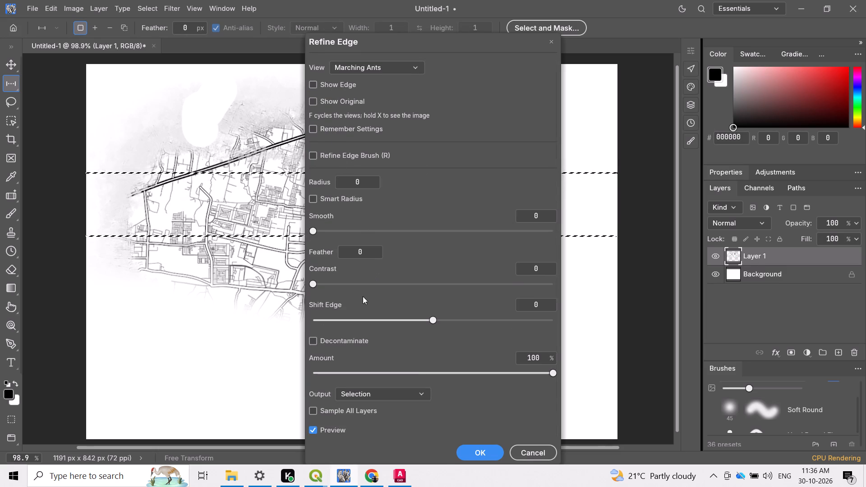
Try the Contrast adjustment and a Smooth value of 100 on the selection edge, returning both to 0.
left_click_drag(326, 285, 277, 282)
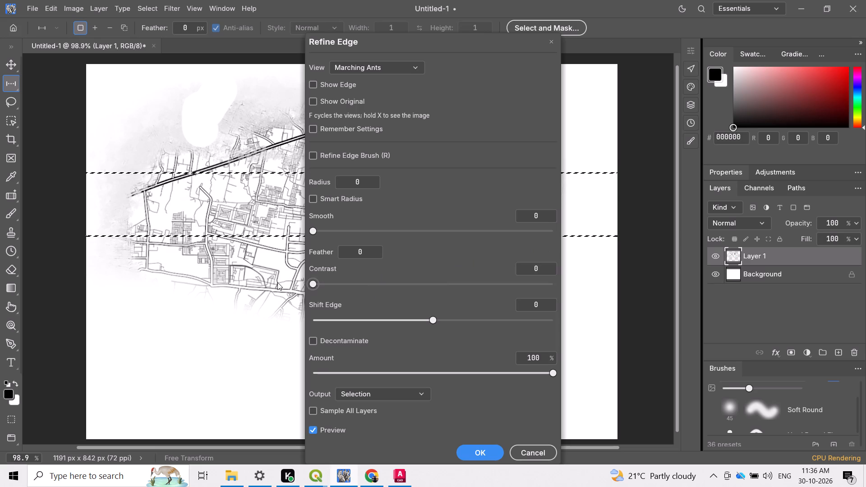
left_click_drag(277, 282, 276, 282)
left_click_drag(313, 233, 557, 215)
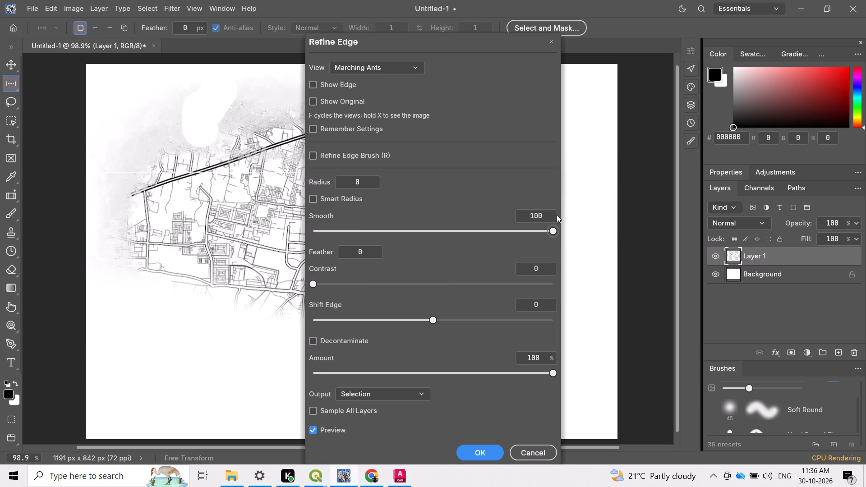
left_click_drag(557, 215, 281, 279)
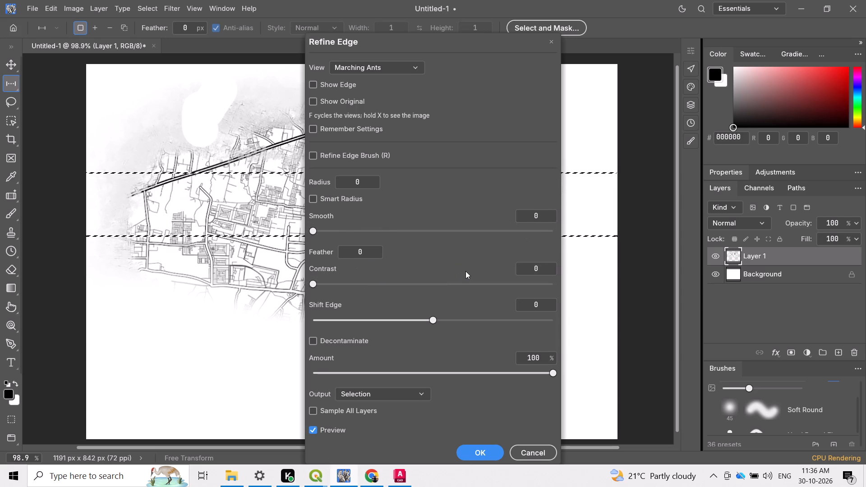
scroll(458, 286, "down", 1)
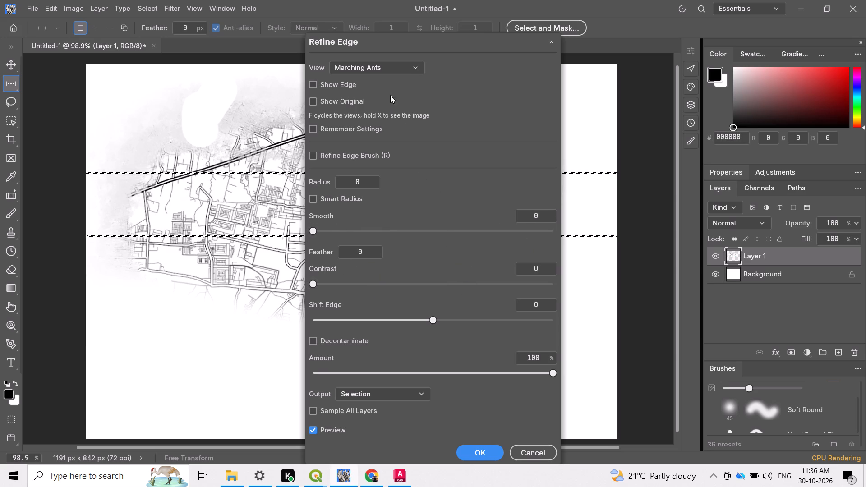
Compare the Onion Skin and Marching Ants previews of the selection, and set the view to Black & White.
left_click(383, 70)
left_click(387, 83)
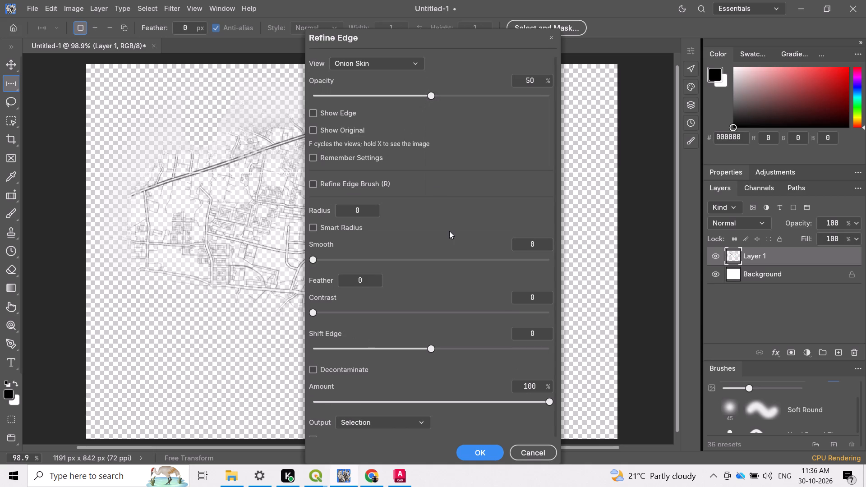
left_click(352, 64)
left_click(371, 95)
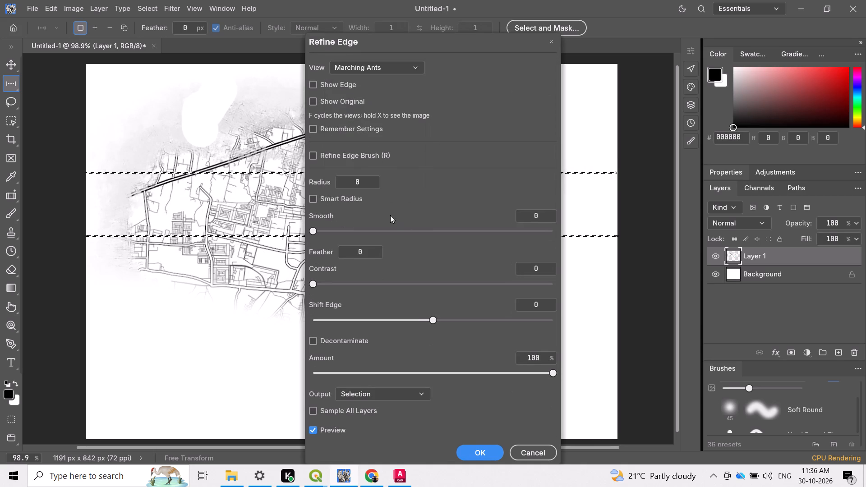
left_click(384, 62)
left_click(360, 170)
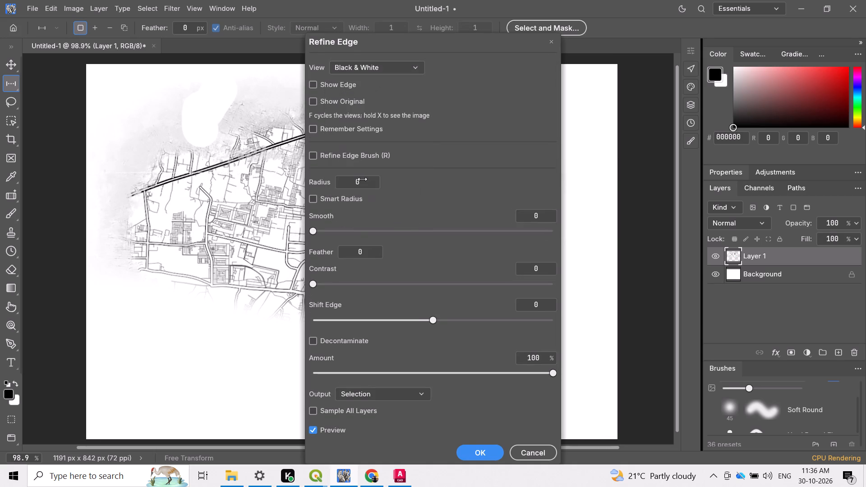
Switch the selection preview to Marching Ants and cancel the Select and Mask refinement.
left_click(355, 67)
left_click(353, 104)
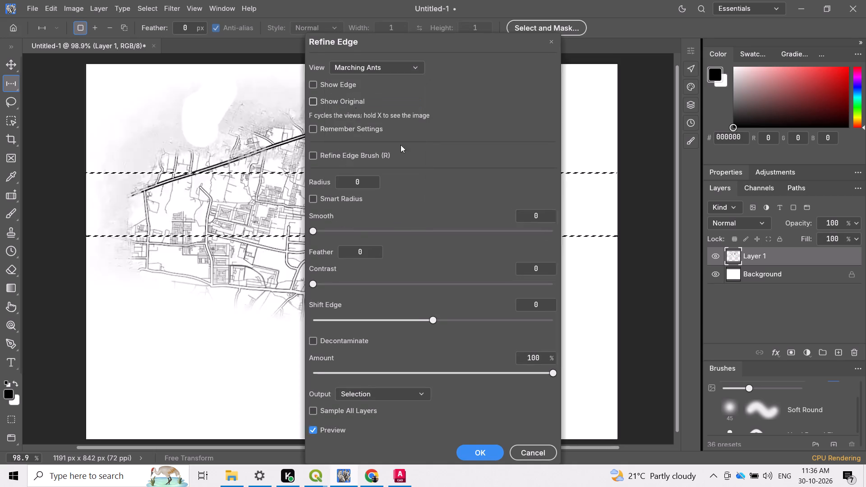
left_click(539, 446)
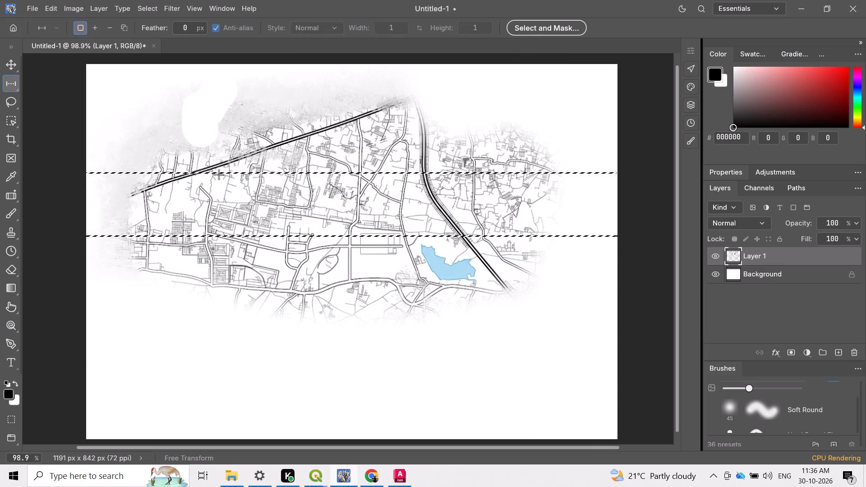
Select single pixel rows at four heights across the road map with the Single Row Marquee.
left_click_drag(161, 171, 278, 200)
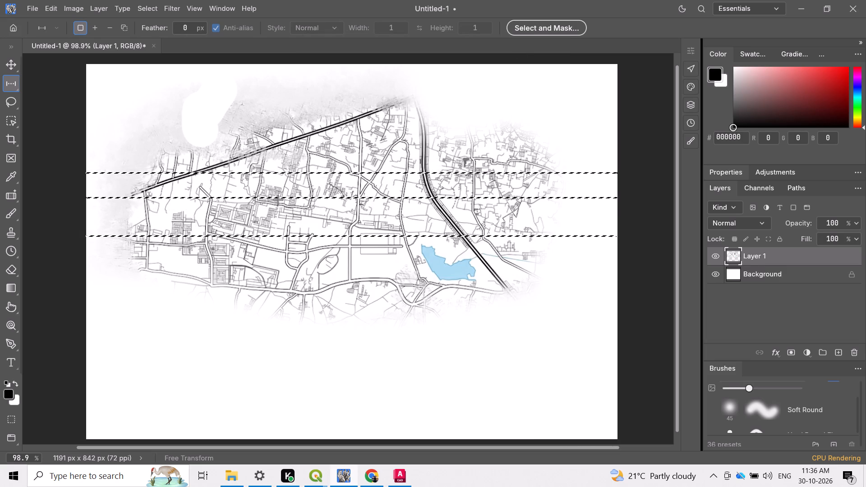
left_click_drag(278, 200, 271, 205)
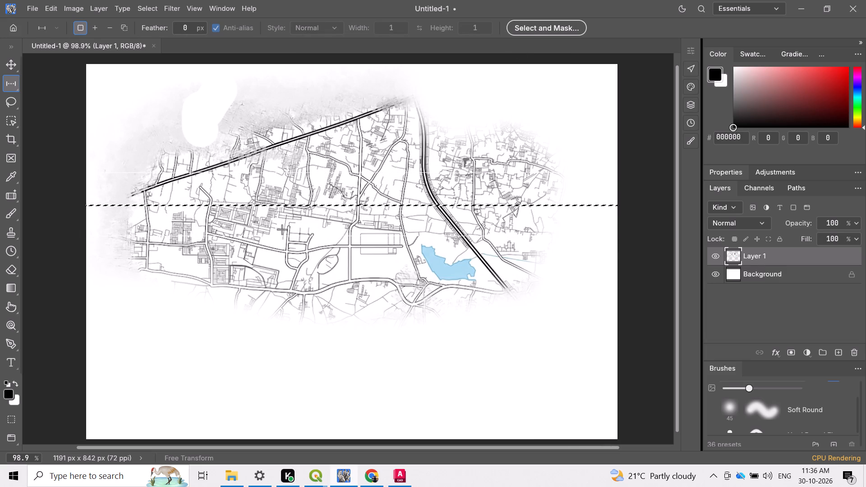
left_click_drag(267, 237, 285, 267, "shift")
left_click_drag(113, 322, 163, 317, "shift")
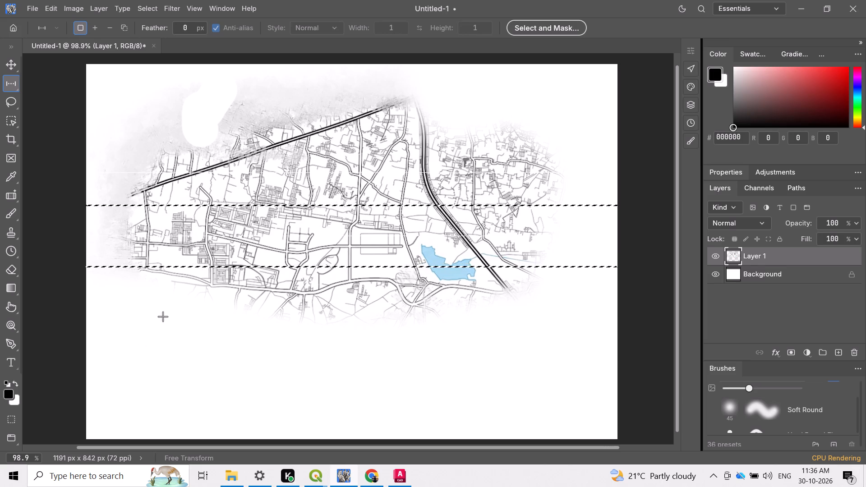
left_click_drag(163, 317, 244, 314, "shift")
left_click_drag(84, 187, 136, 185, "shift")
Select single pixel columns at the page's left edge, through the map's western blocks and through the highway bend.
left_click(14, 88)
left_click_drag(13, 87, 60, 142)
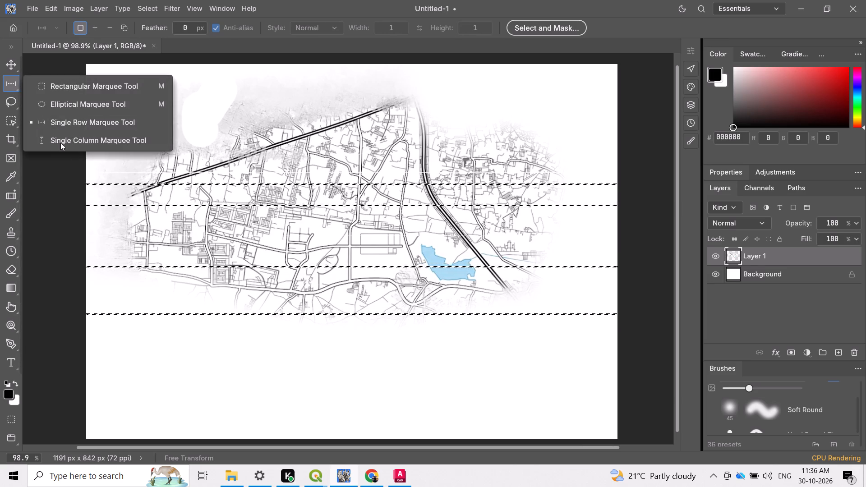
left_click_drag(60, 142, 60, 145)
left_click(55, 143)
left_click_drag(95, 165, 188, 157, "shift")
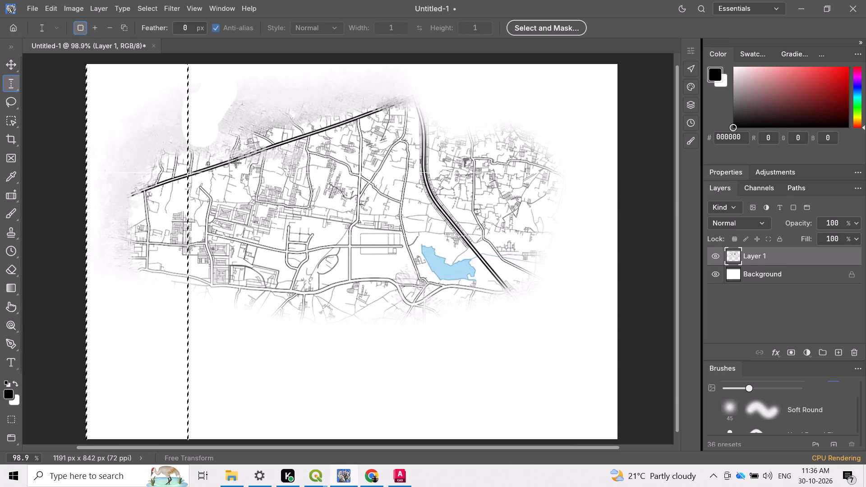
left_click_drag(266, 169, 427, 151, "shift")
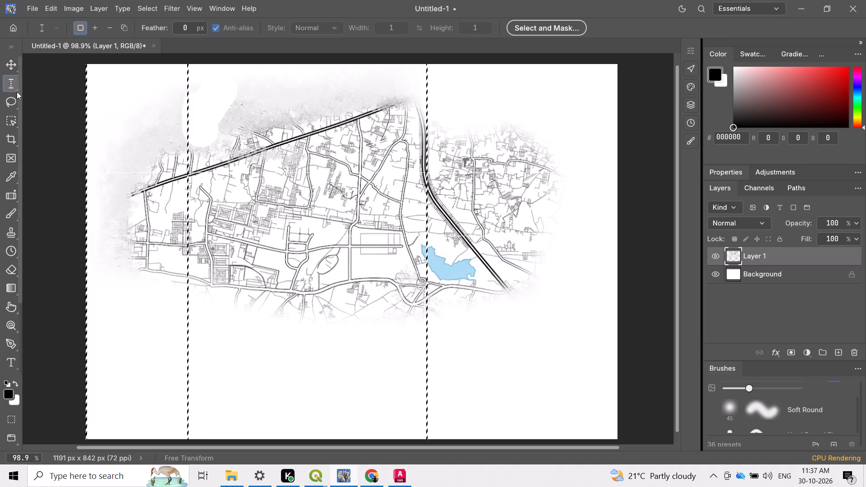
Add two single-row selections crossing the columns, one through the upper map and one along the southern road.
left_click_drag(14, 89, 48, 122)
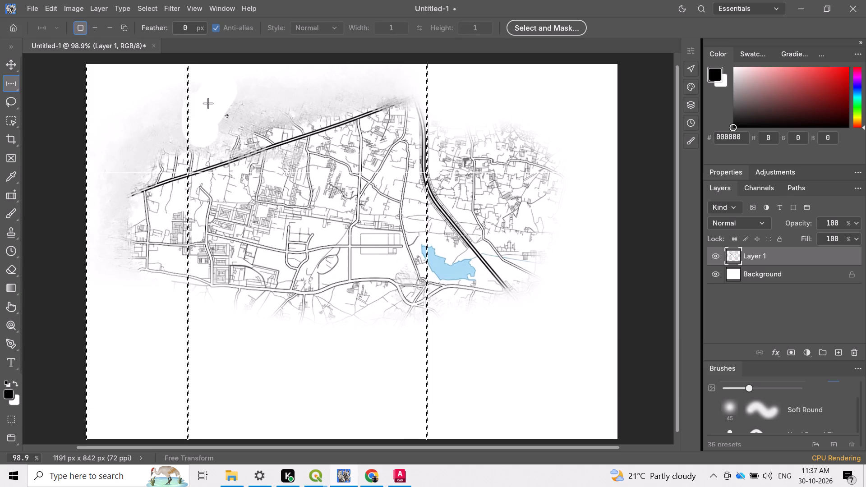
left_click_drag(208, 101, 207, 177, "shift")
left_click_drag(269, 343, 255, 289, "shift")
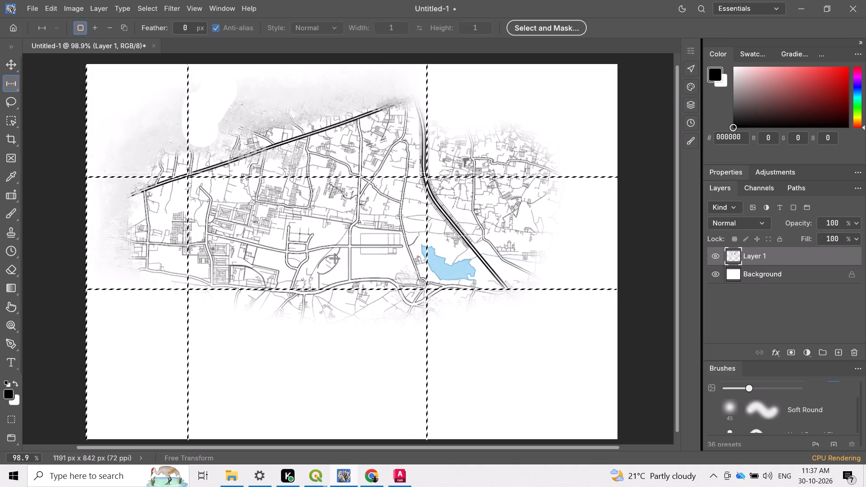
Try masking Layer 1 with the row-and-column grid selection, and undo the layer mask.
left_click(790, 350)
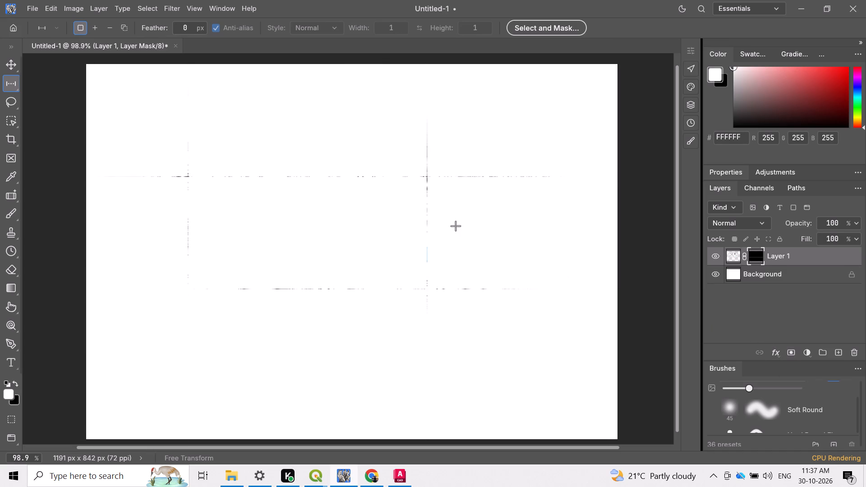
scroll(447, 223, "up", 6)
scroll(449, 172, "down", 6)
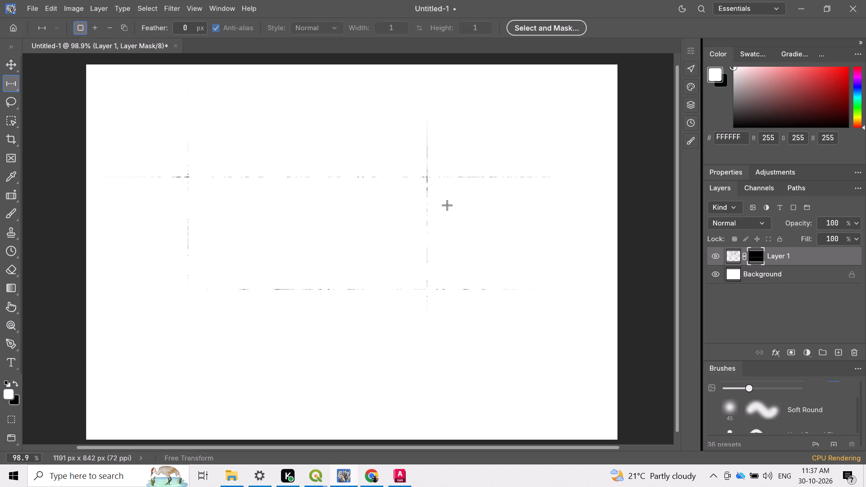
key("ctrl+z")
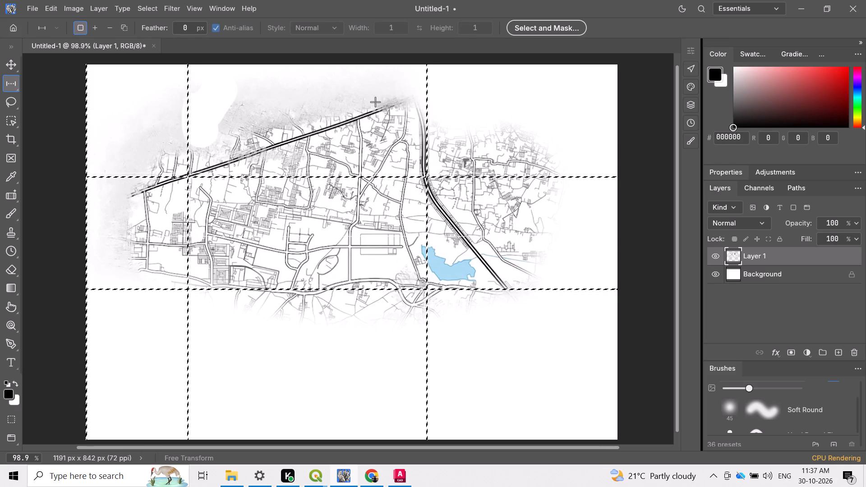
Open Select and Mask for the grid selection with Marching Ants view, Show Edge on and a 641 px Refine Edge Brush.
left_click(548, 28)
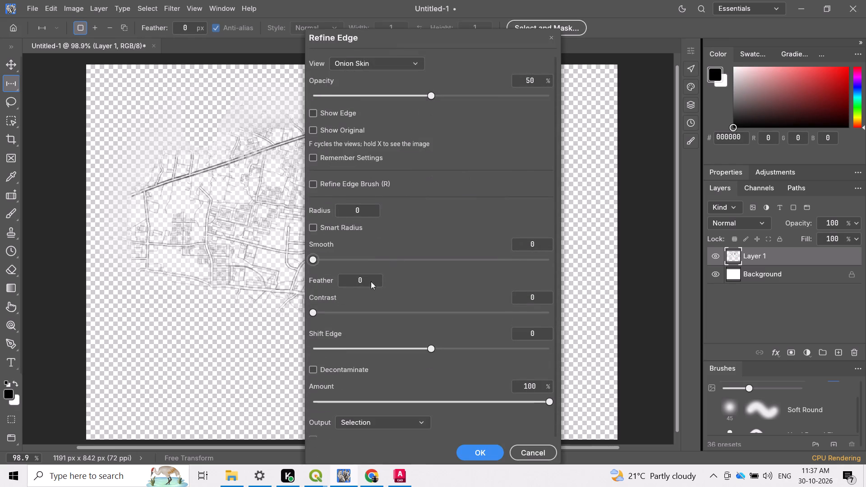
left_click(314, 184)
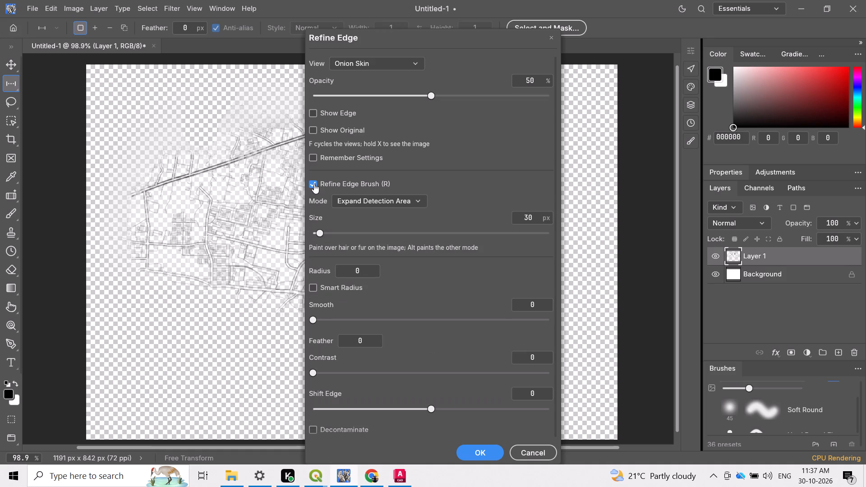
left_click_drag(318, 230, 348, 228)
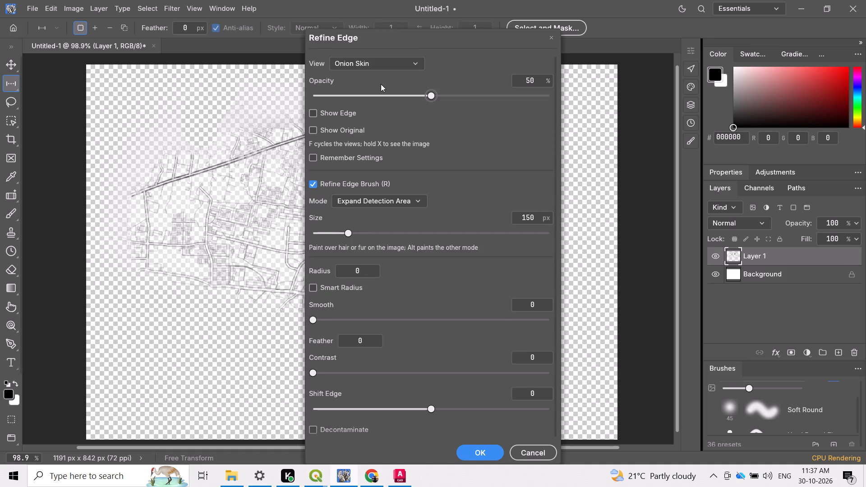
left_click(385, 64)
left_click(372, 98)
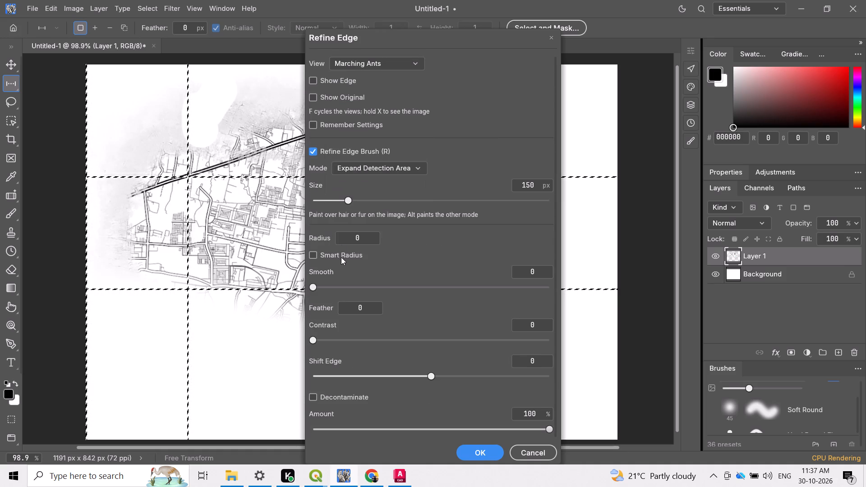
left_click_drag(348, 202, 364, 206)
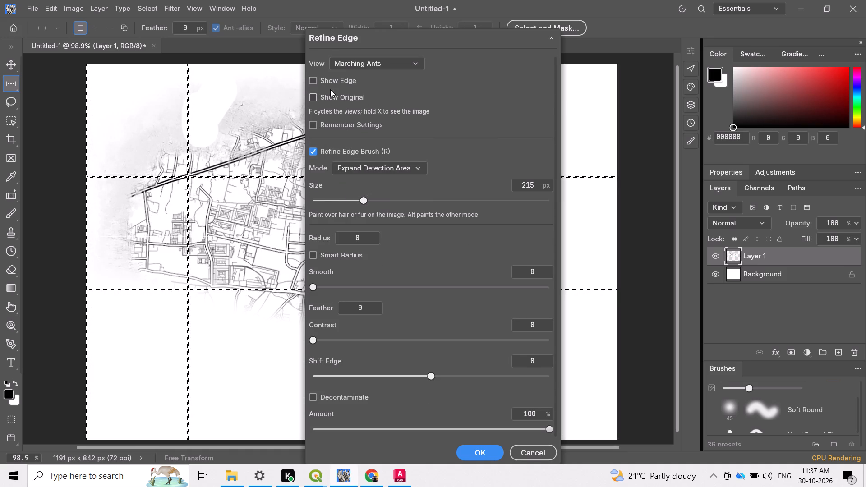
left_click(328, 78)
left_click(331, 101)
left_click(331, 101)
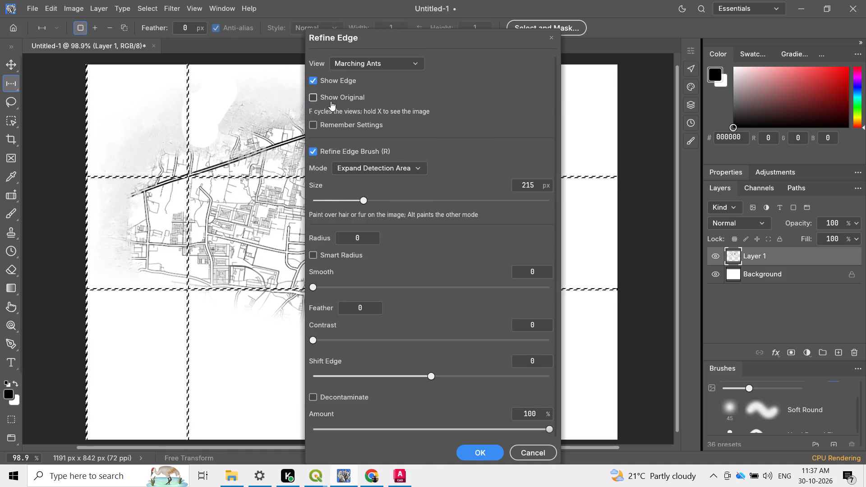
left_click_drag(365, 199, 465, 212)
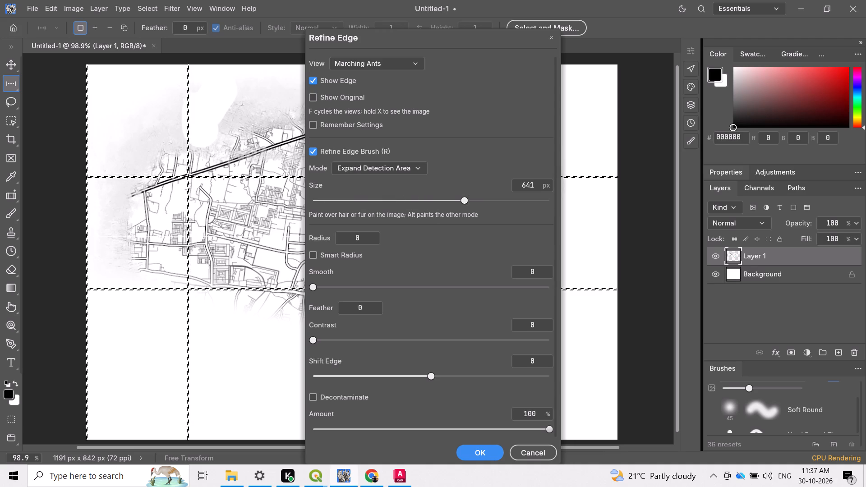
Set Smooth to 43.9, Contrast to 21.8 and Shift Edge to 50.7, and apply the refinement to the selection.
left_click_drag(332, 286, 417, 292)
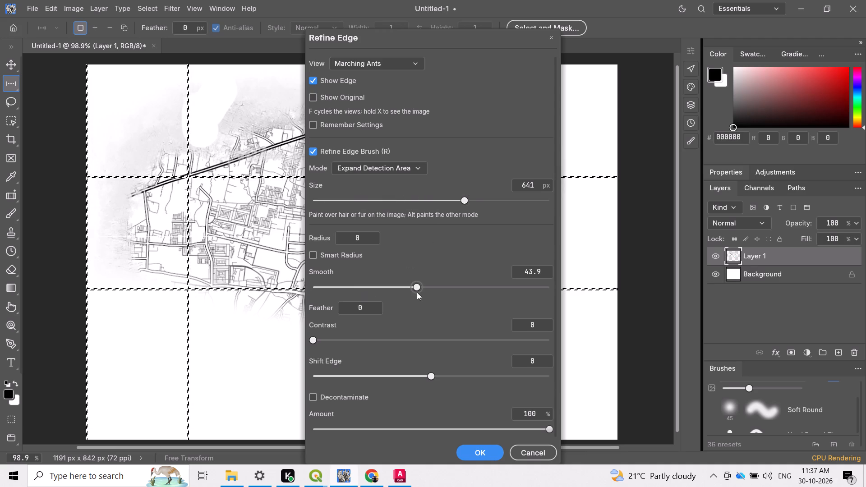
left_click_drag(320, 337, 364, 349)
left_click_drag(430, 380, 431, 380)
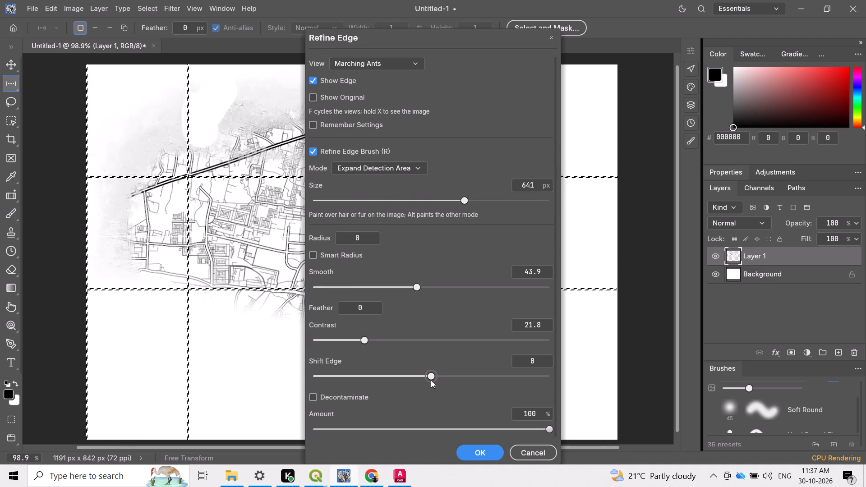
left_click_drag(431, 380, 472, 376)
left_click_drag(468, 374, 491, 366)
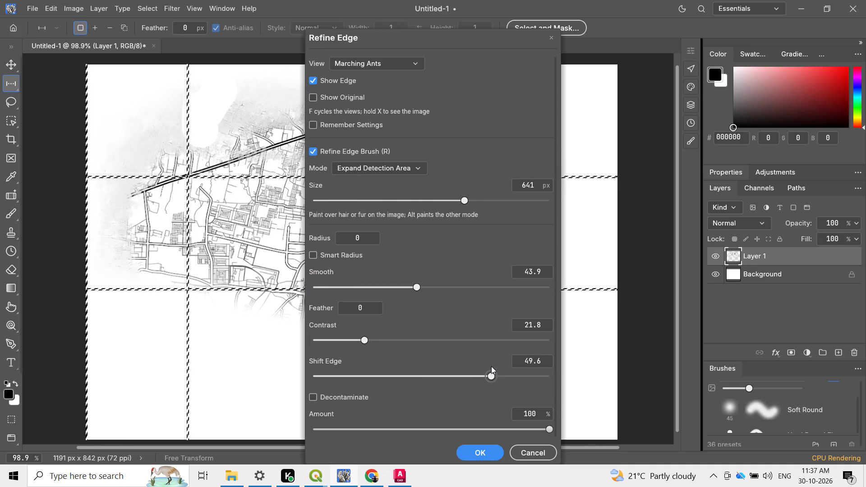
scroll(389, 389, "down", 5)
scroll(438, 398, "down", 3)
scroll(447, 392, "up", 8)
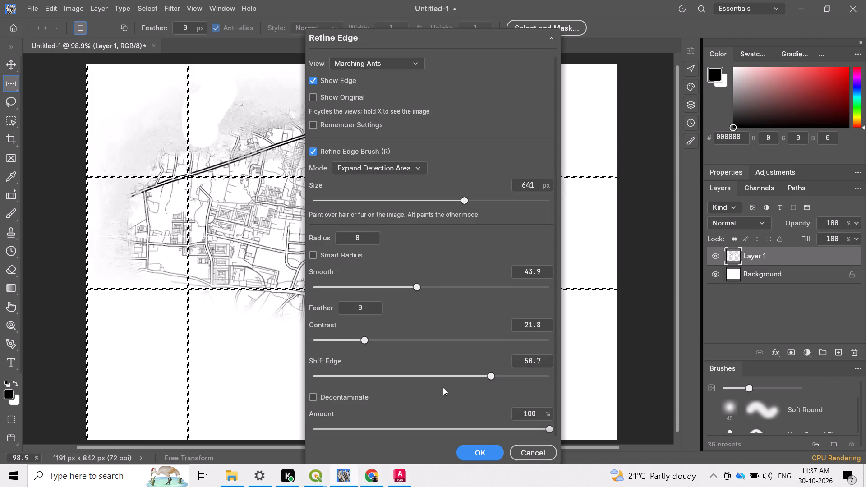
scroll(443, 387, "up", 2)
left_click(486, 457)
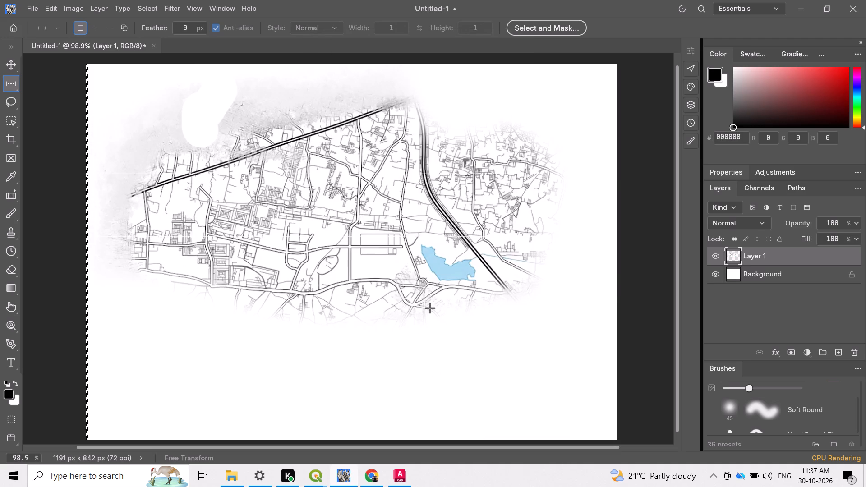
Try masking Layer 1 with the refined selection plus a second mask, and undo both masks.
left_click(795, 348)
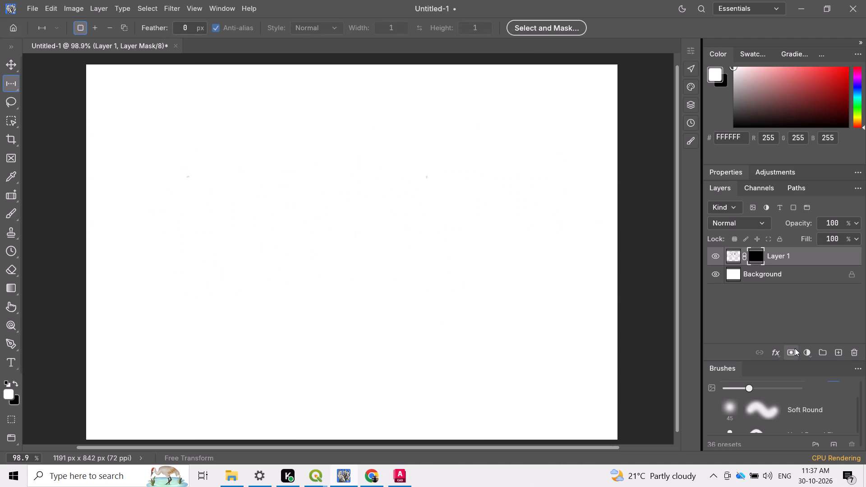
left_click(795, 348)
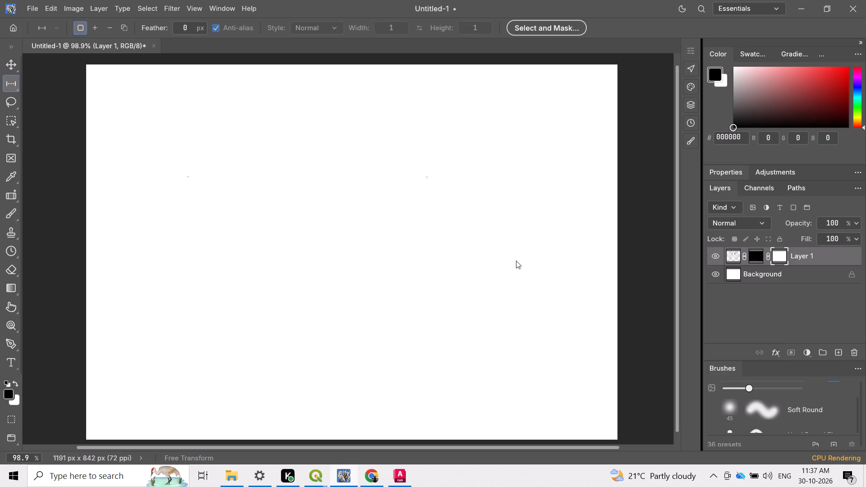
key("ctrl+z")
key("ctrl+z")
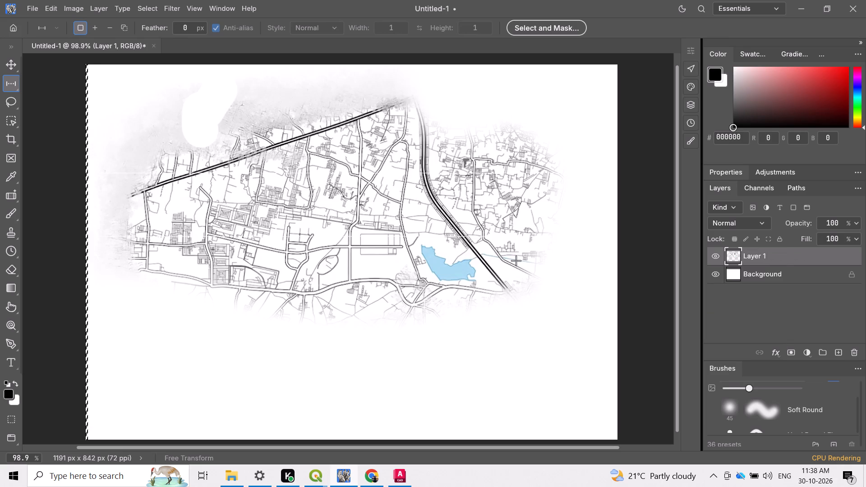
Draw a wide elliptical selection around the main road network, including the blue lake, with the Elliptical Marquee.
right_click(12, 91)
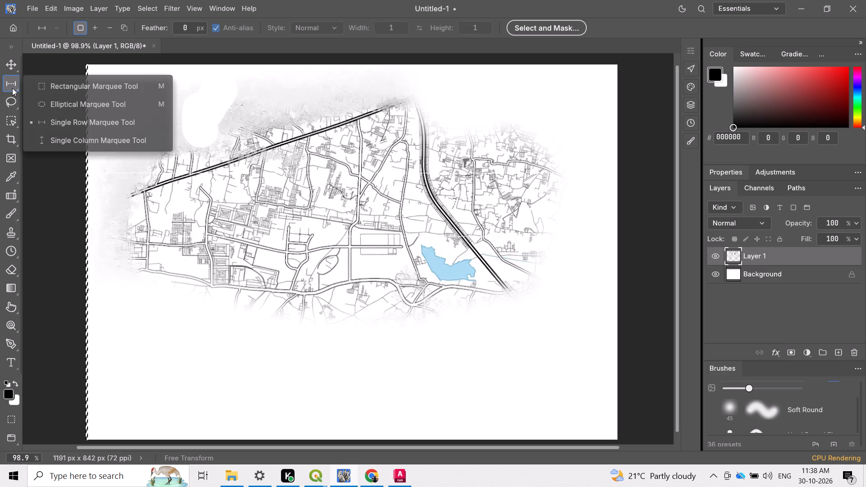
left_click(70, 107)
left_click_drag(165, 111, 258, 188)
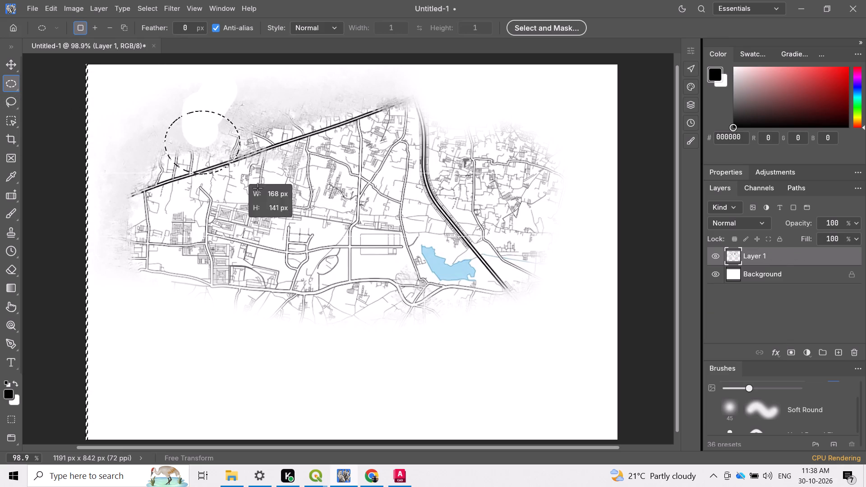
left_click_drag(258, 188, 525, 312)
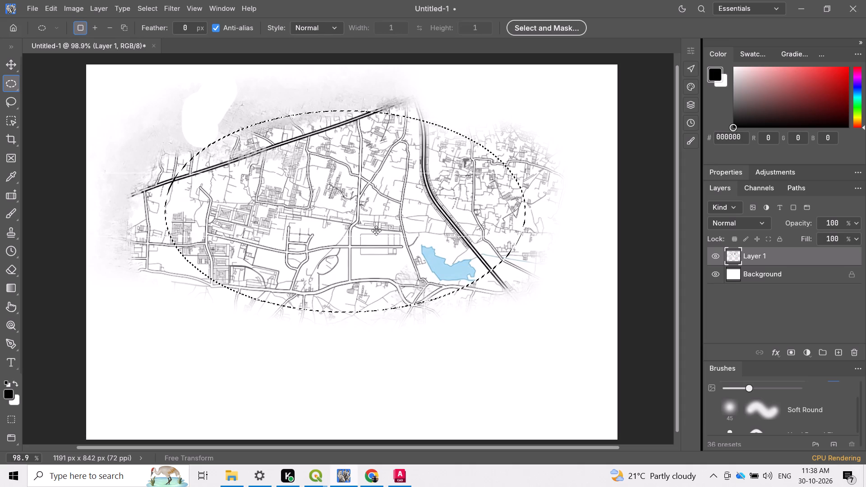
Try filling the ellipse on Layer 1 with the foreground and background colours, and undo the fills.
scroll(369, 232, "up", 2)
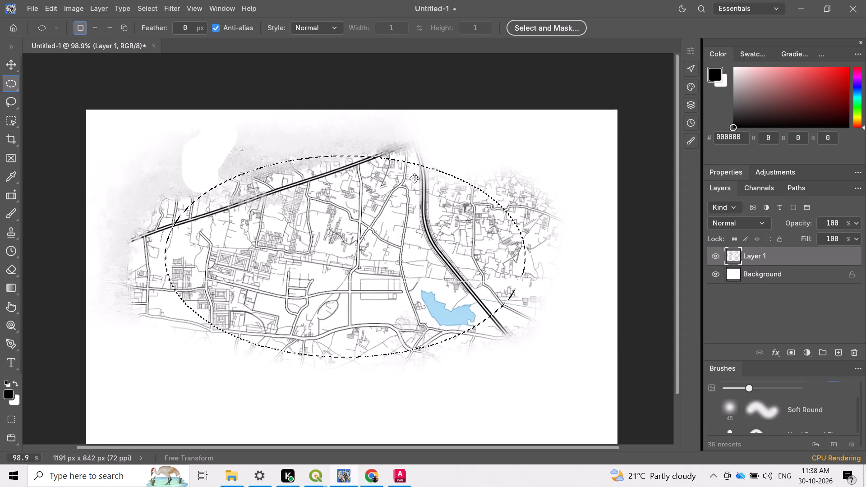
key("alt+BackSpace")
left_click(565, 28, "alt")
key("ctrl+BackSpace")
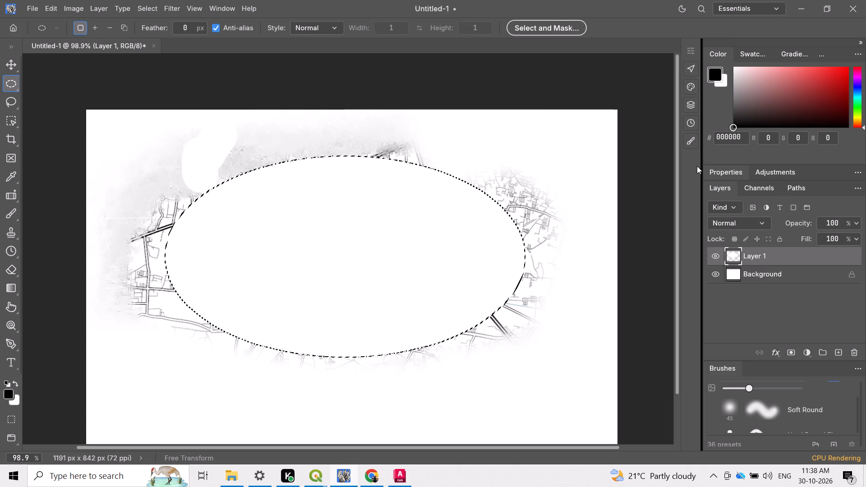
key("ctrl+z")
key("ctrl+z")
Add a layer mask to Layer 1 from the elliptical selection.
left_click(792, 350)
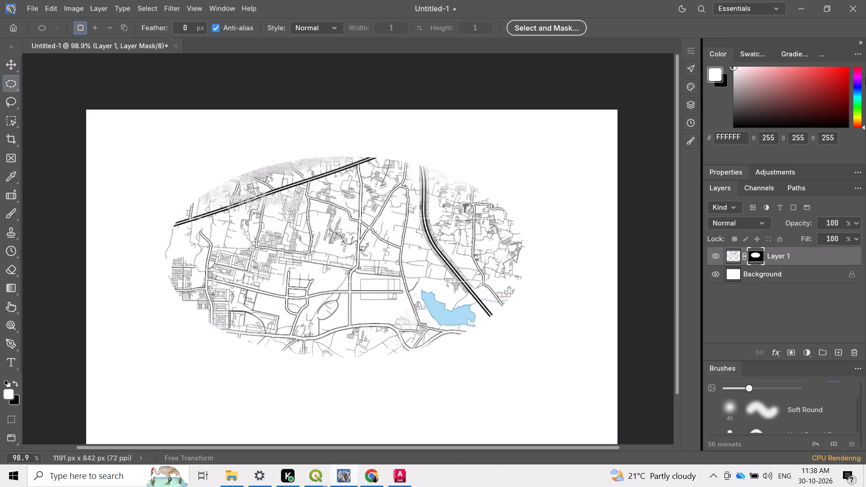
Convert the elliptically masked Layer 1 to a smart object.
right_click(13, 106)
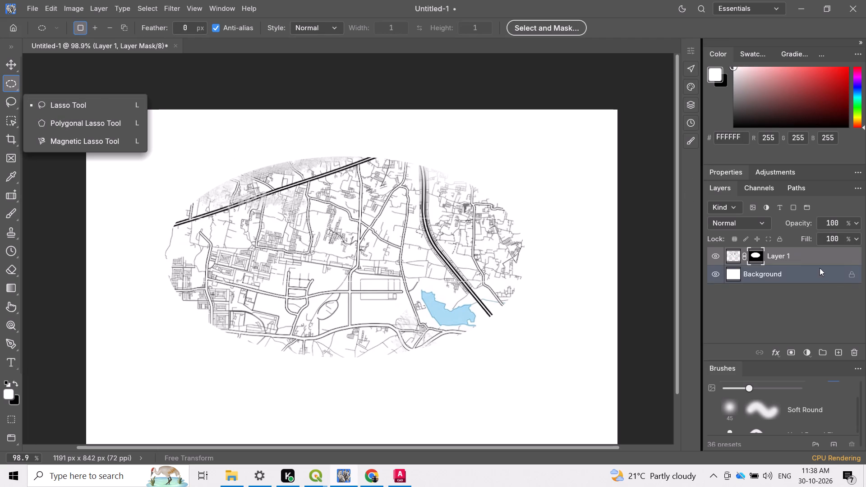
left_click(806, 257)
right_click(806, 257)
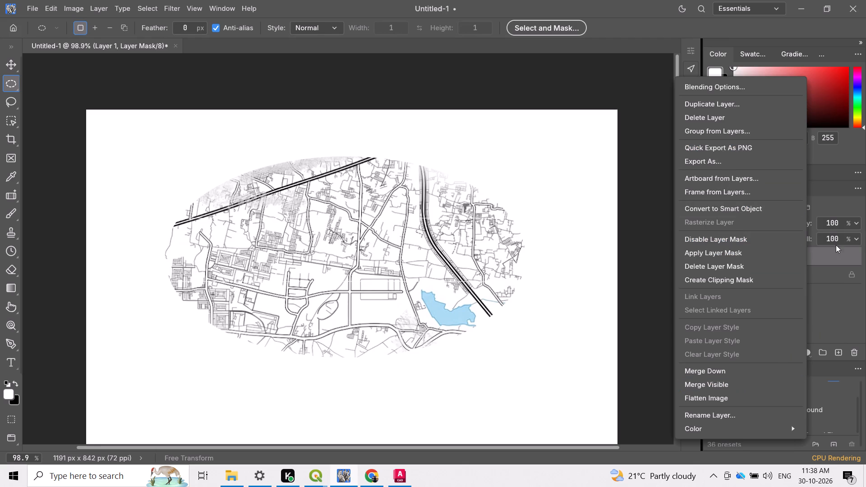
left_click(723, 207)
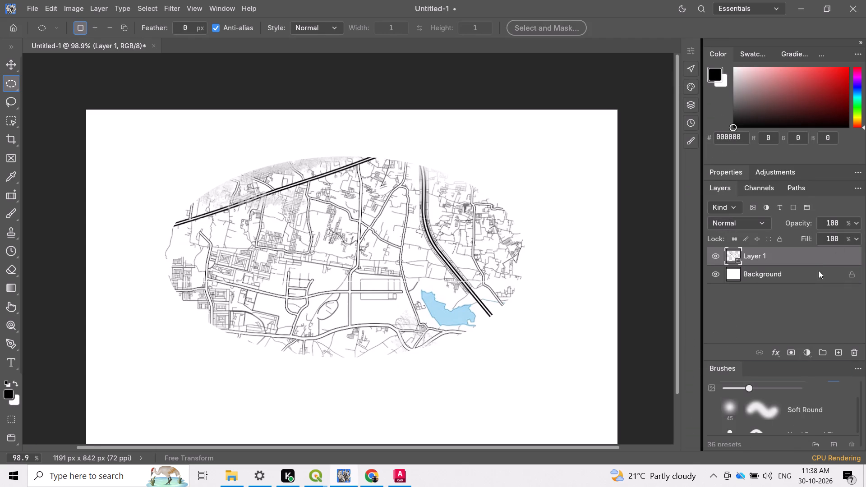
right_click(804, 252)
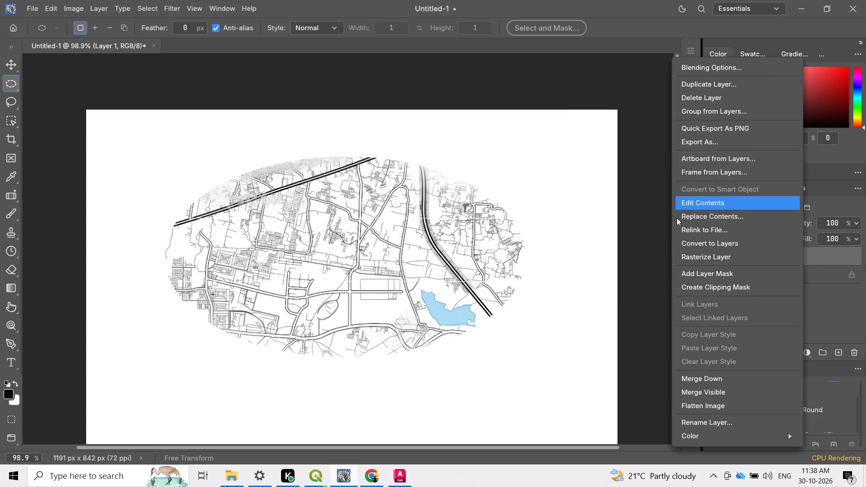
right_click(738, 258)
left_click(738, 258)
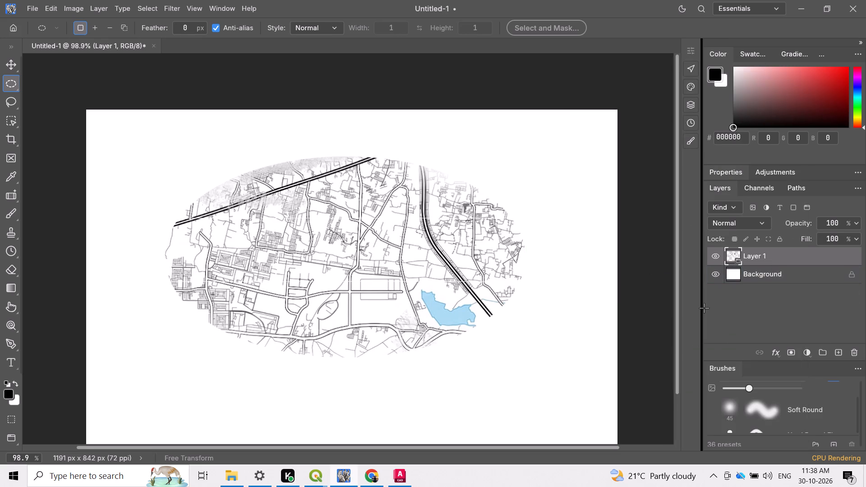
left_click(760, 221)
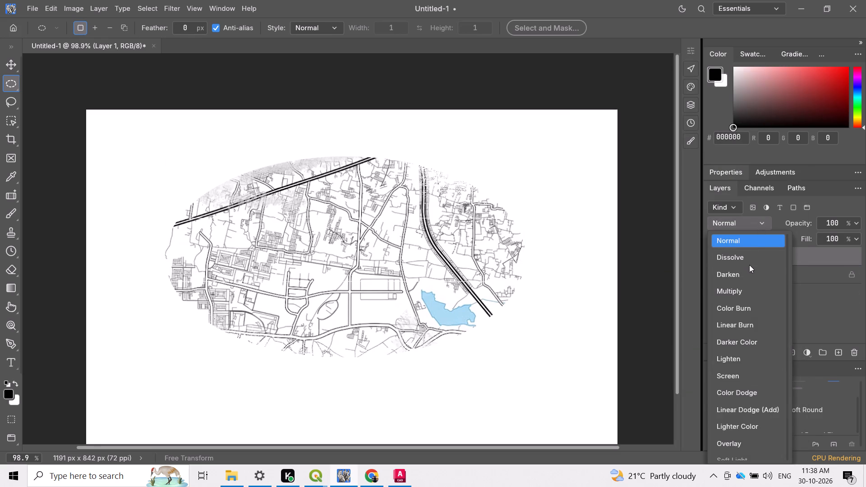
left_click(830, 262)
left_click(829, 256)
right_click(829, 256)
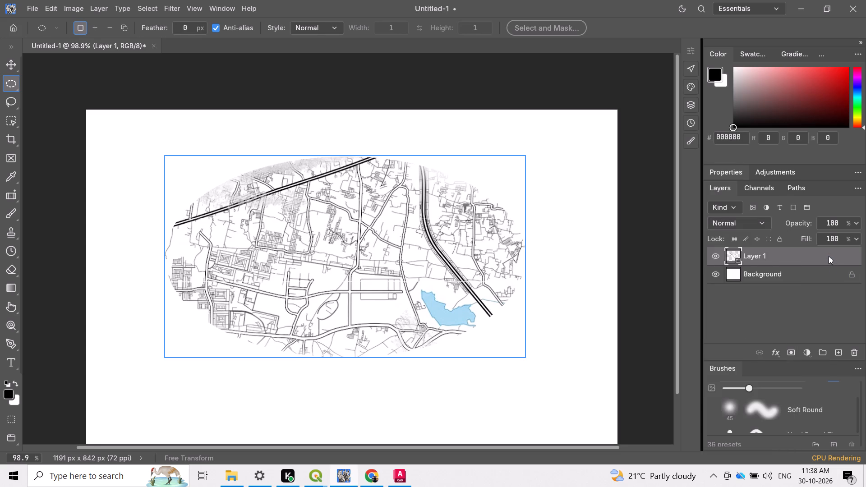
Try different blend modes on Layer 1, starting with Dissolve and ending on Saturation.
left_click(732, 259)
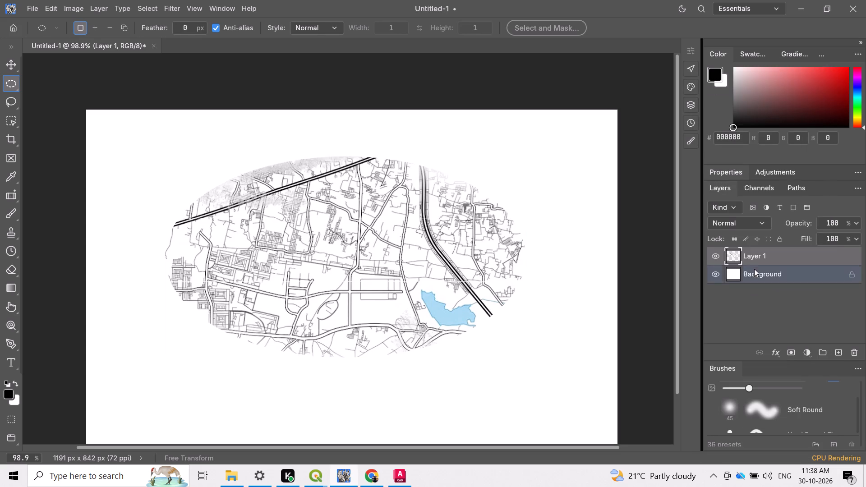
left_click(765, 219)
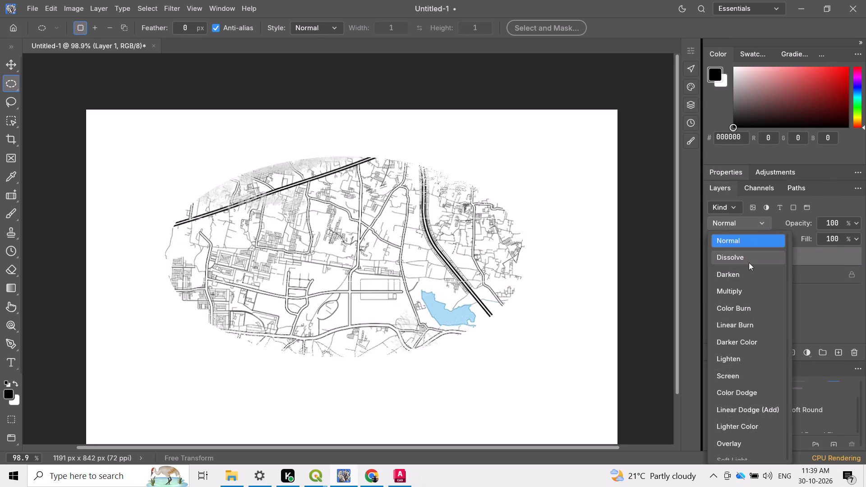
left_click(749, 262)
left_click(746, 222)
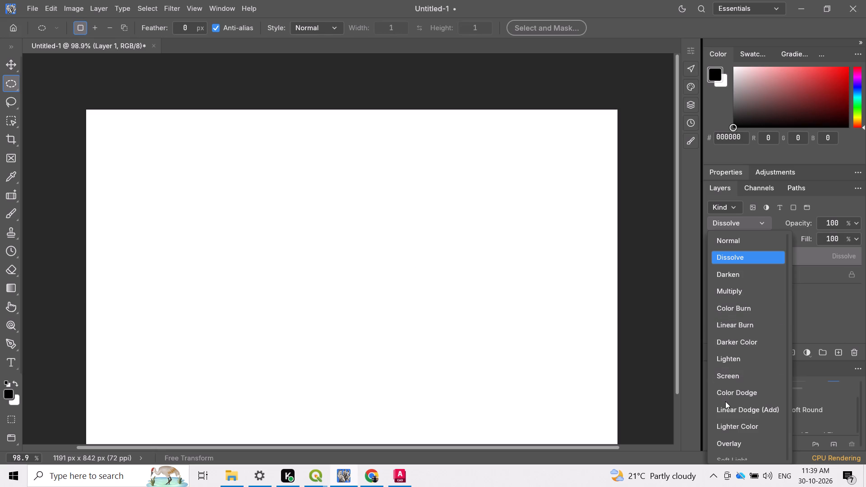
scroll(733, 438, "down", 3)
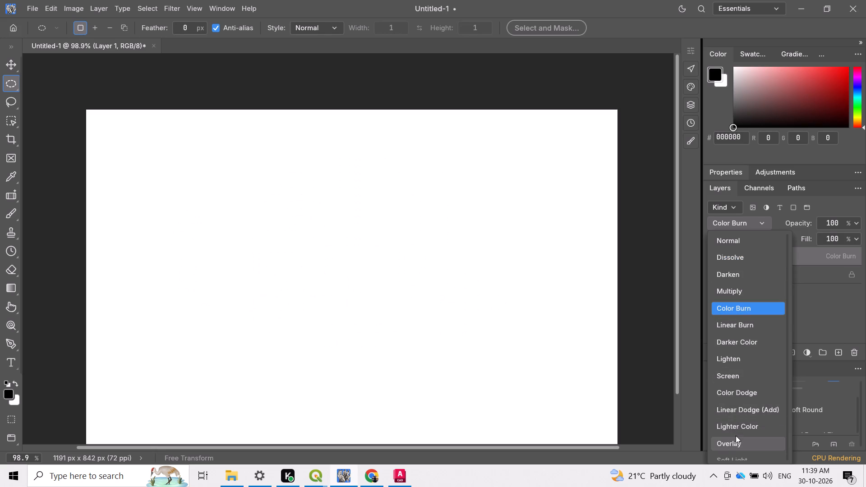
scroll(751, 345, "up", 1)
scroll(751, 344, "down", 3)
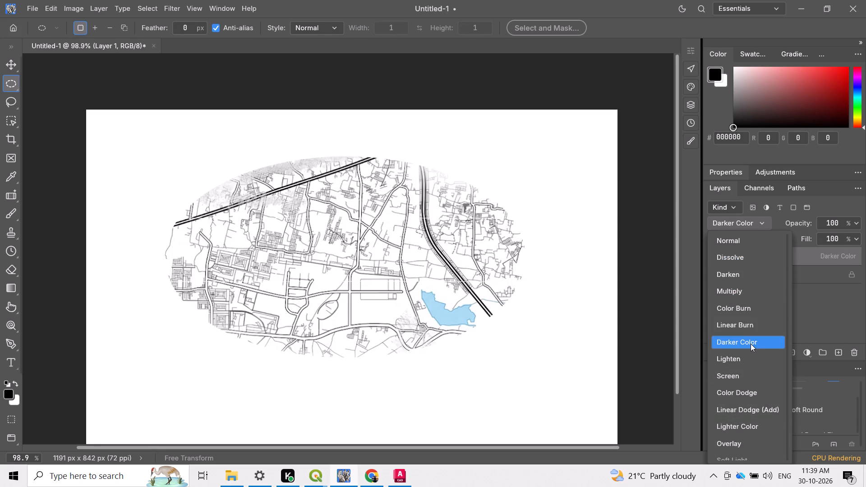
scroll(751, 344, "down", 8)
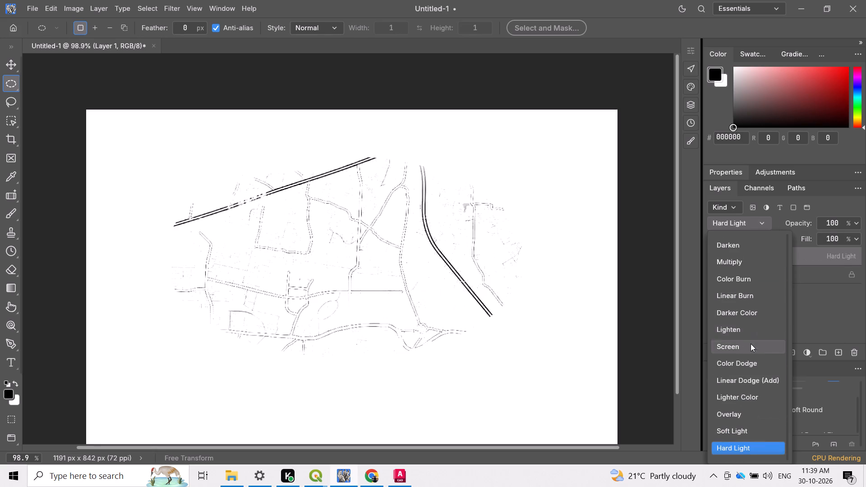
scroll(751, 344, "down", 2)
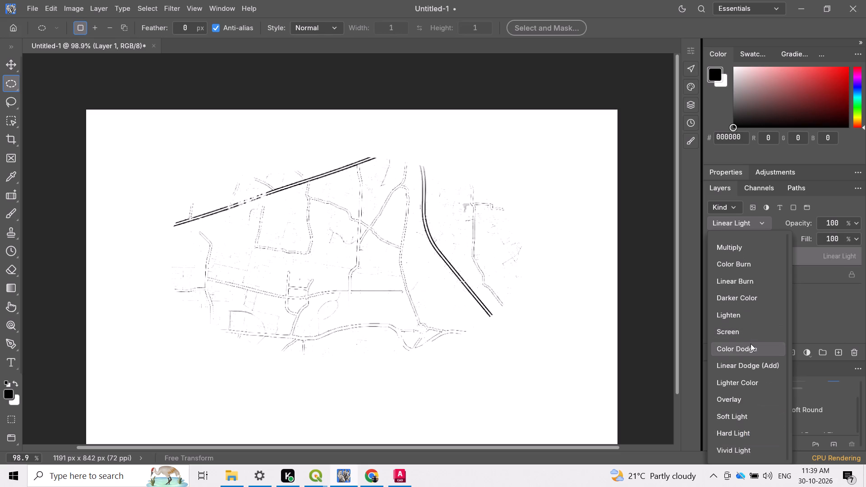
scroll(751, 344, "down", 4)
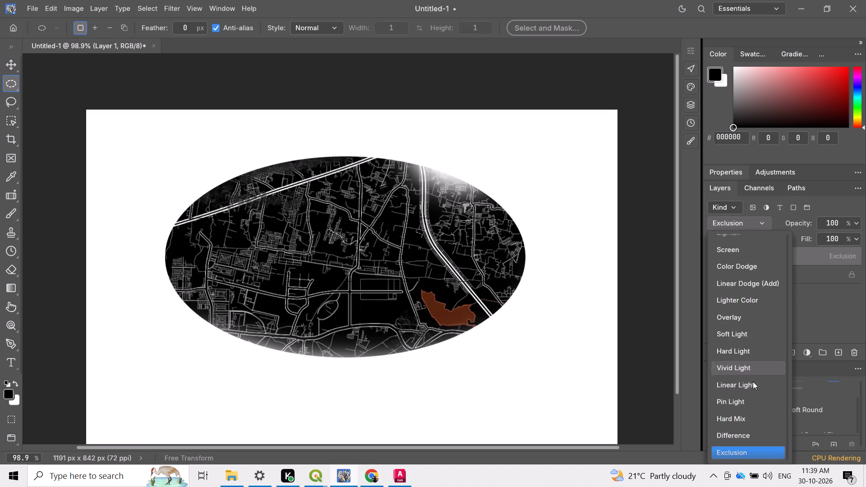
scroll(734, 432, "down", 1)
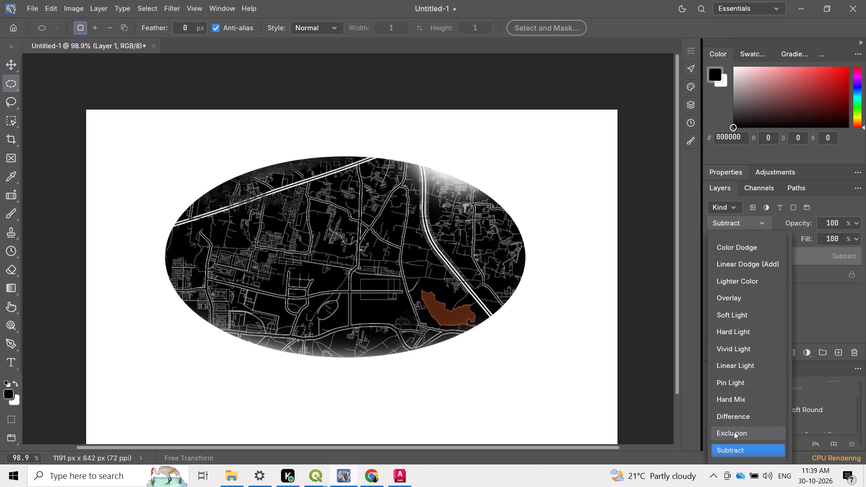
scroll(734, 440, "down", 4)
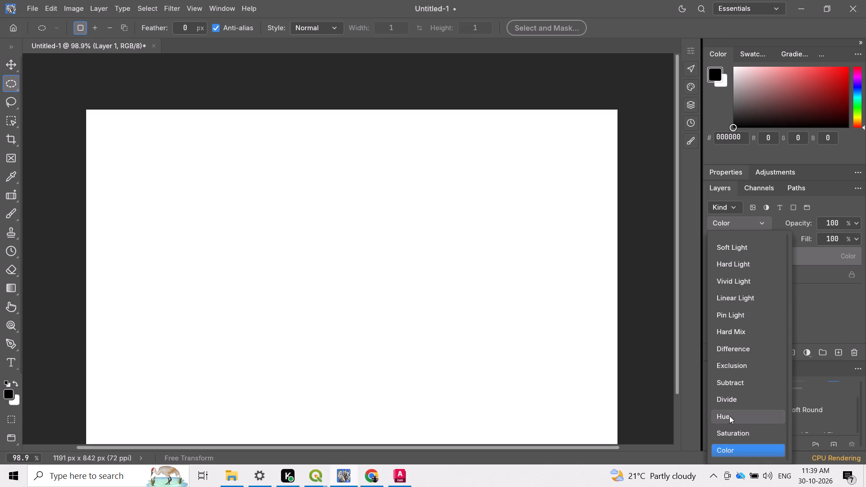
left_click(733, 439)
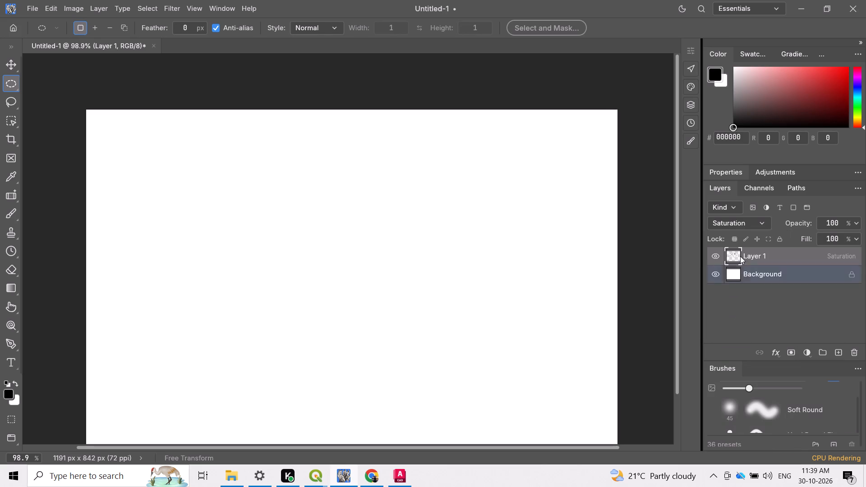
Compare the remaining blend modes on Layer 1 and set it to Subtract.
left_click(746, 221)
scroll(752, 372, "down", 8)
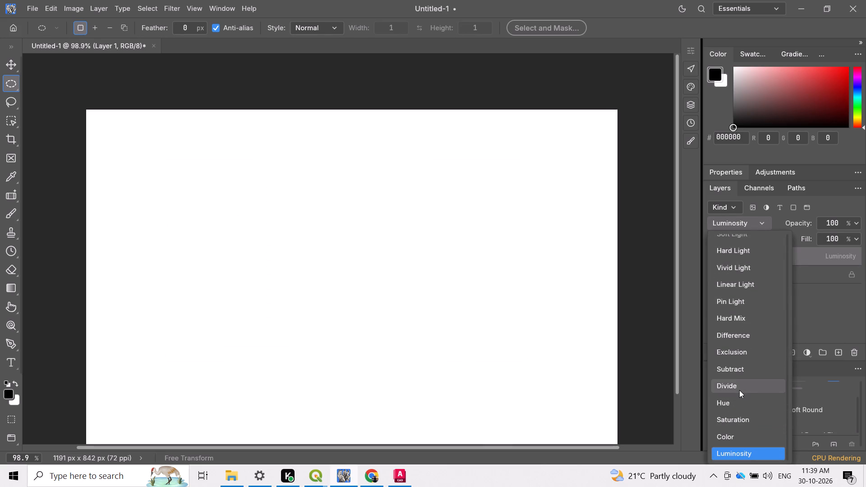
scroll(741, 398, "up", 1)
scroll(742, 400, "down", 1)
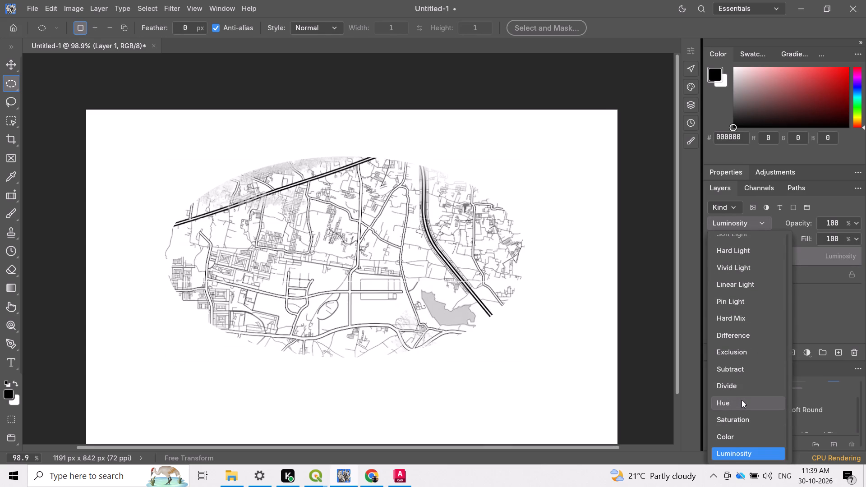
scroll(742, 400, "up", 3)
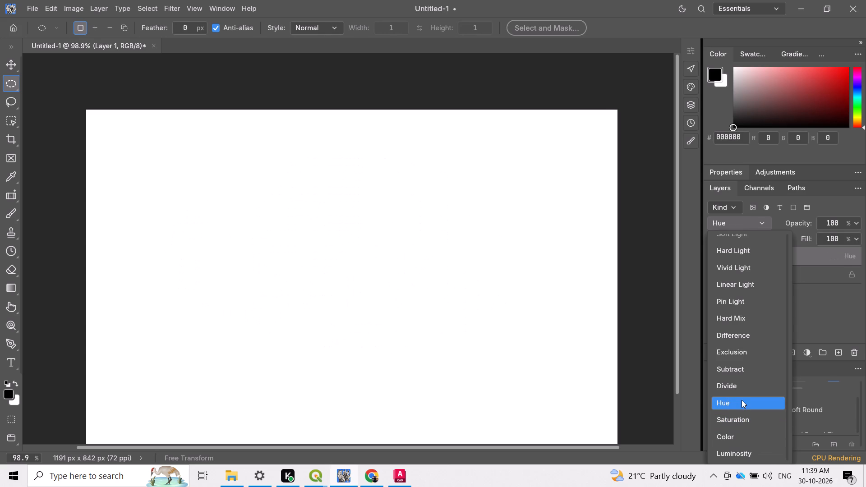
scroll(742, 400, "up", 2)
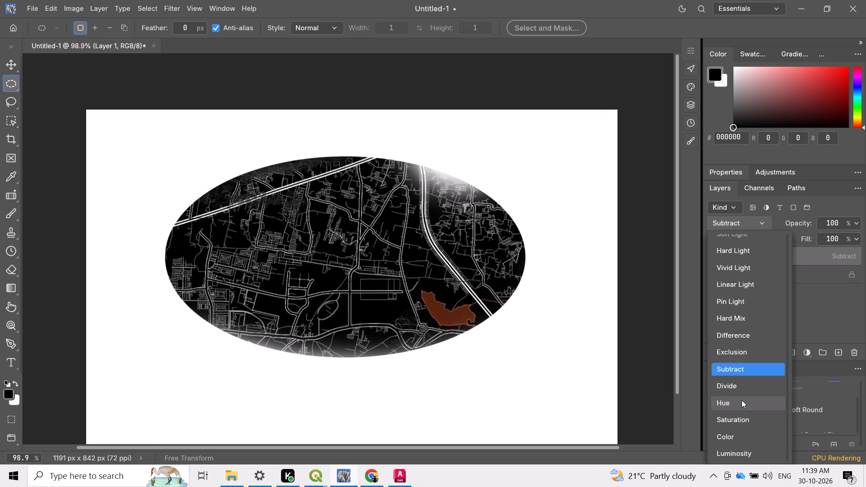
left_click(744, 371)
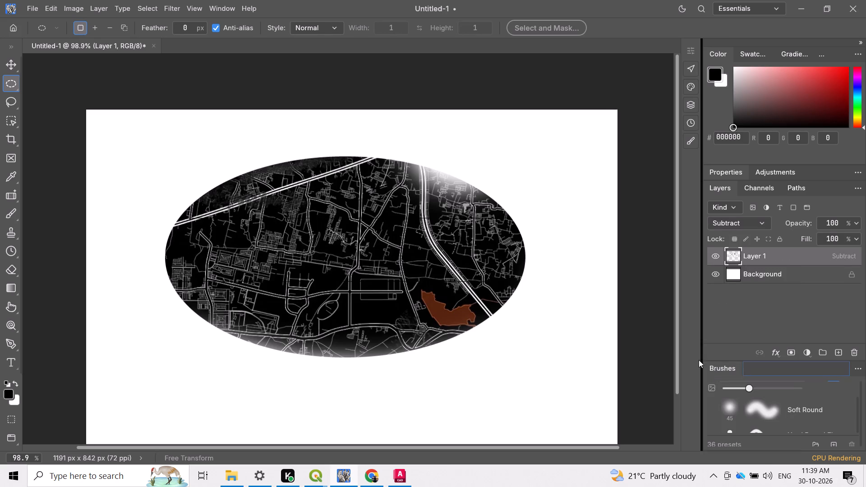
scroll(696, 345, "down", 1)
Add a coral-red Solid Color fill layer directly above the Background layer, beneath Layer 1.
left_click(772, 276)
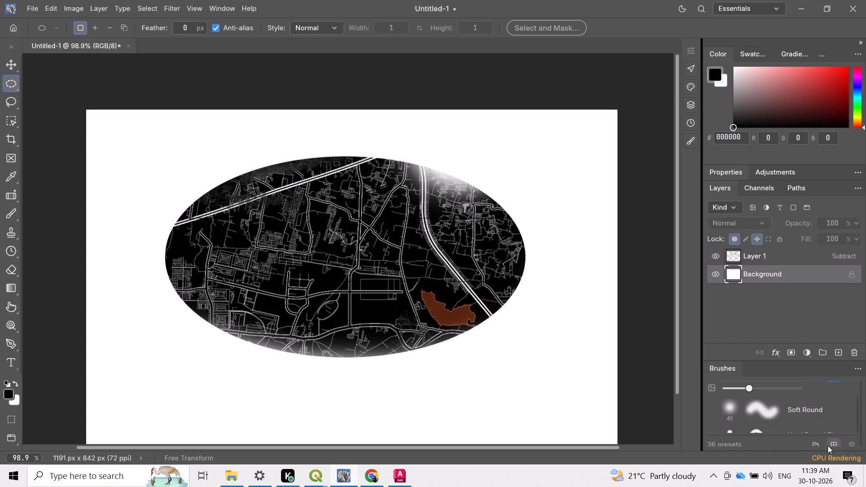
left_click(830, 442)
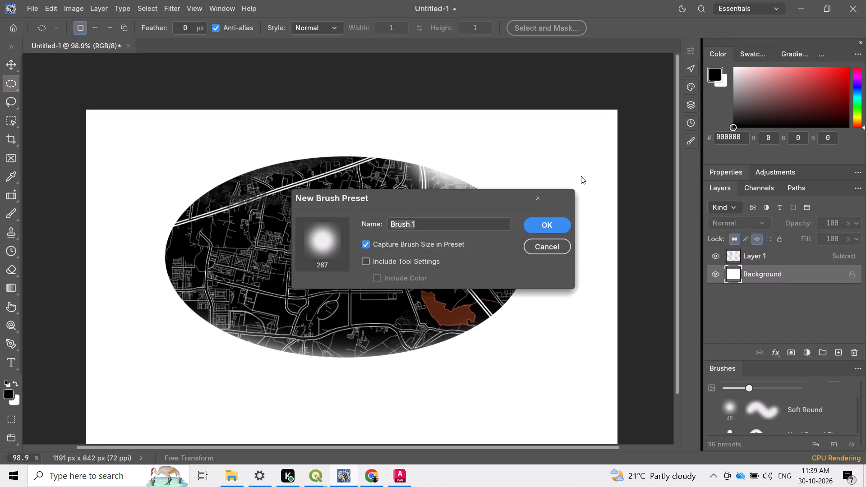
left_click(556, 249)
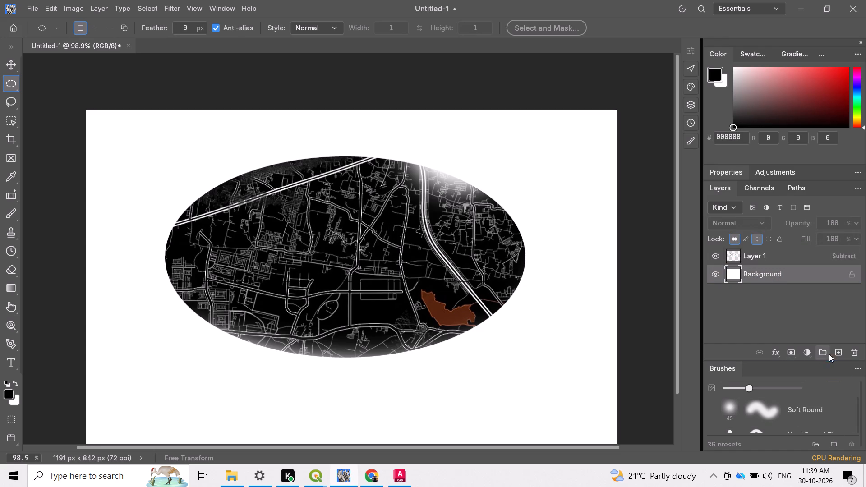
left_click(804, 352)
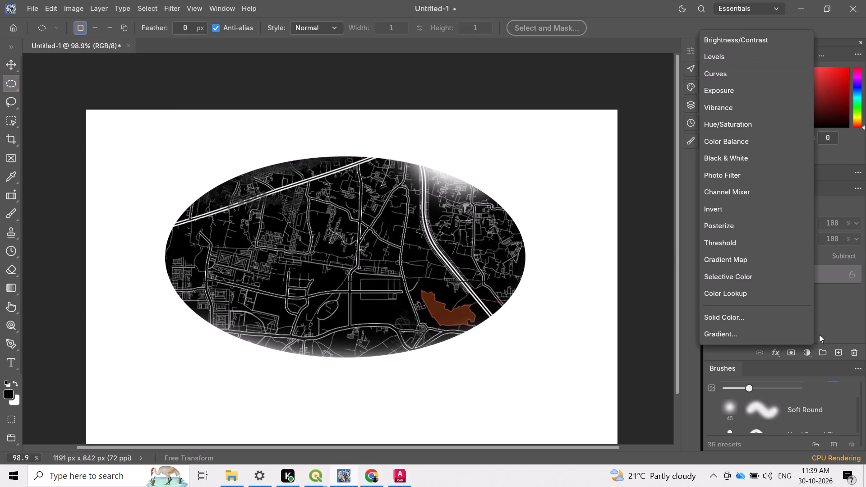
double_click(809, 351)
left_click(737, 314)
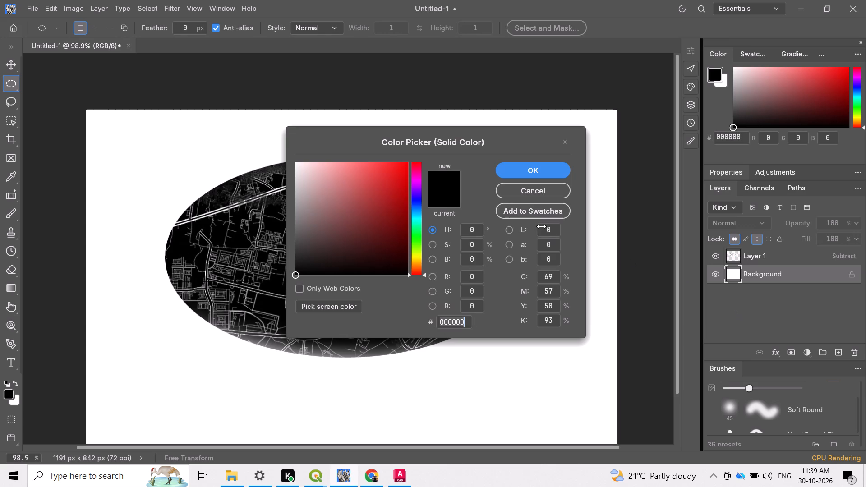
left_click_drag(383, 193, 383, 188)
left_click_drag(373, 185, 364, 180)
left_click(507, 175)
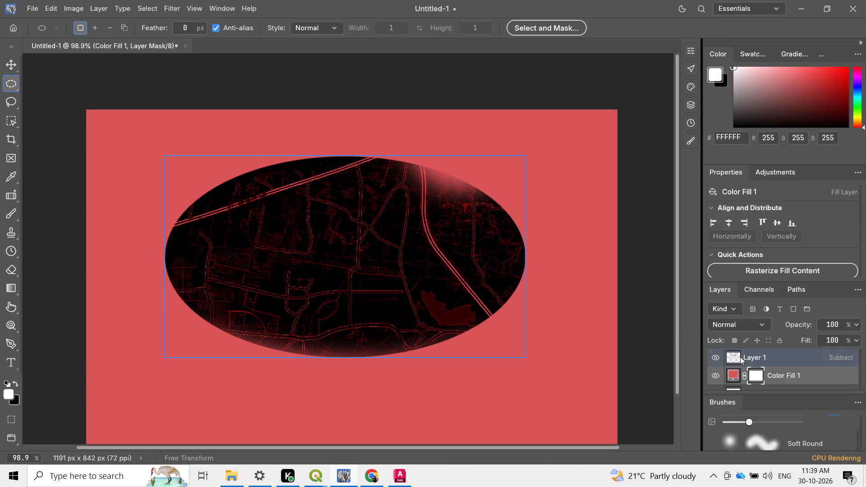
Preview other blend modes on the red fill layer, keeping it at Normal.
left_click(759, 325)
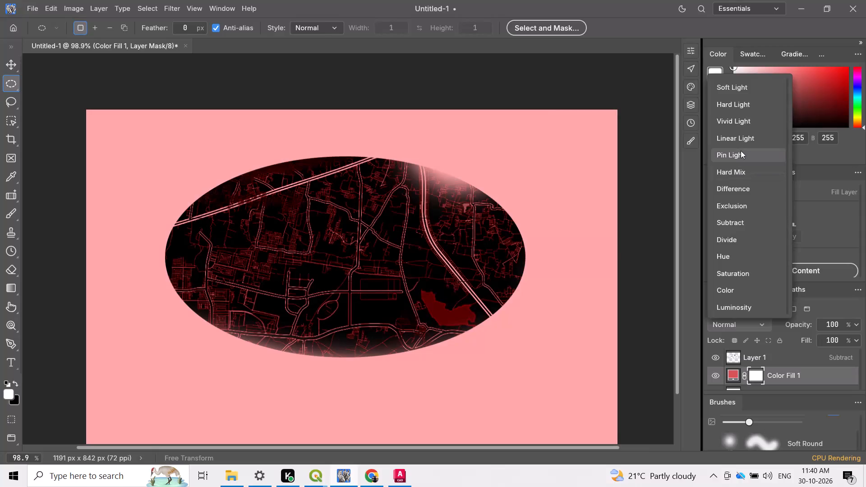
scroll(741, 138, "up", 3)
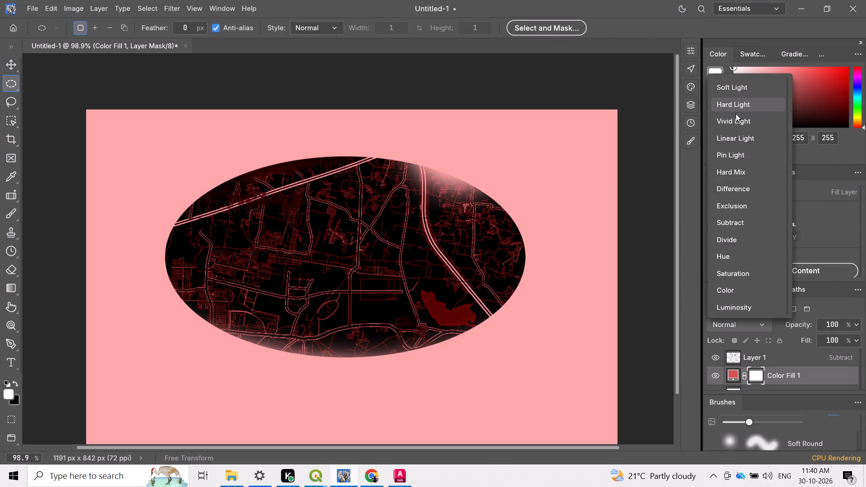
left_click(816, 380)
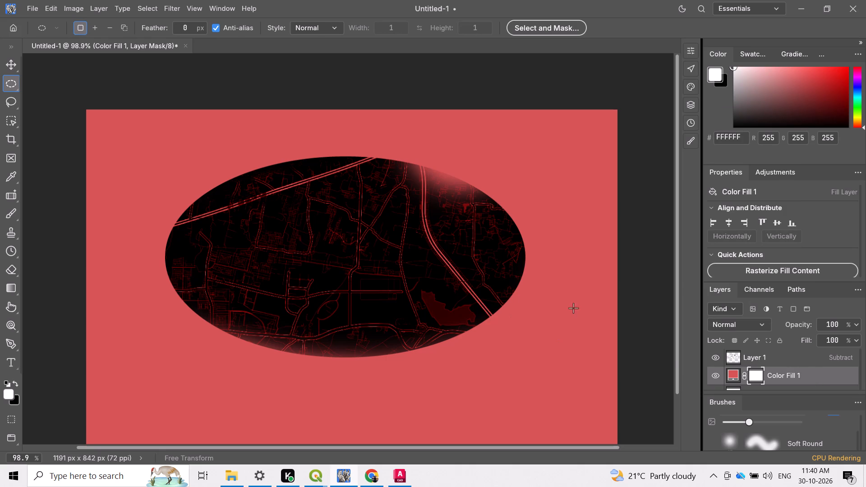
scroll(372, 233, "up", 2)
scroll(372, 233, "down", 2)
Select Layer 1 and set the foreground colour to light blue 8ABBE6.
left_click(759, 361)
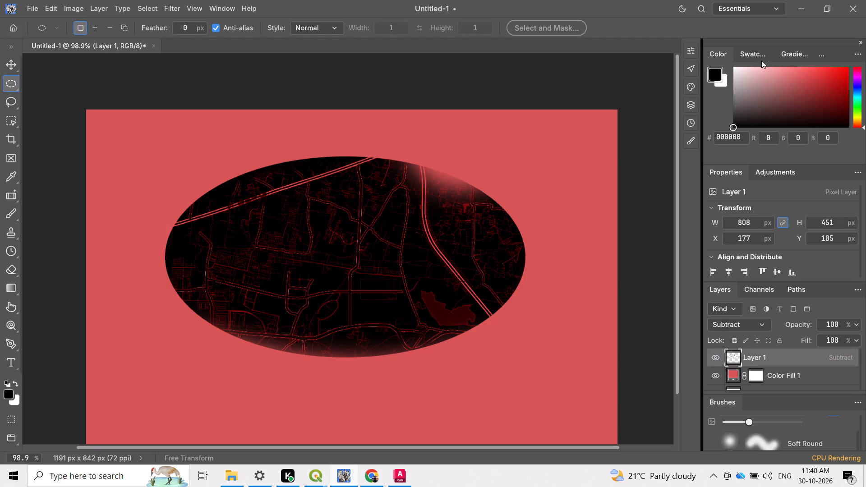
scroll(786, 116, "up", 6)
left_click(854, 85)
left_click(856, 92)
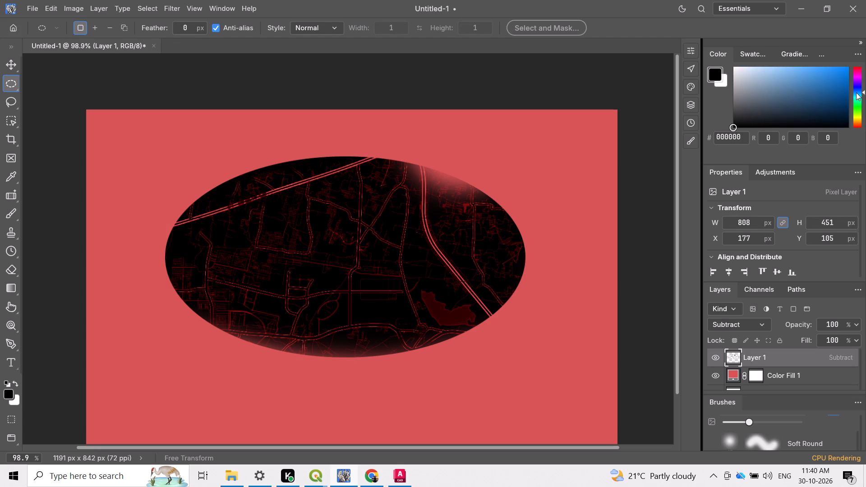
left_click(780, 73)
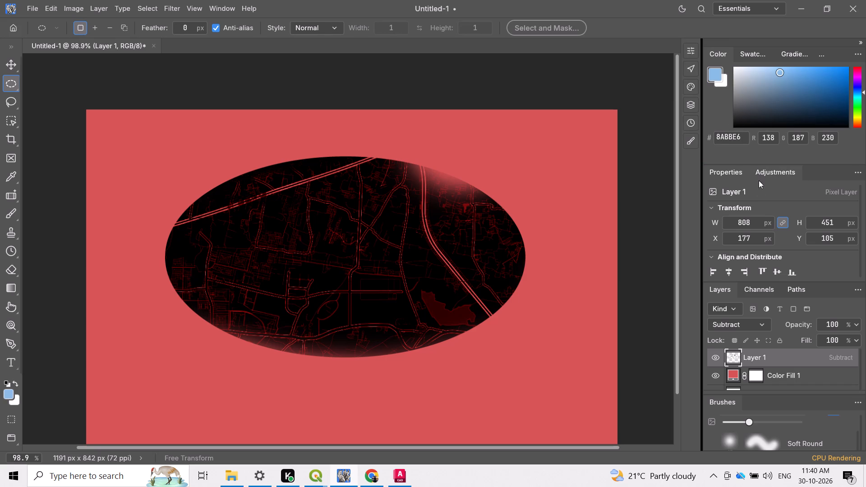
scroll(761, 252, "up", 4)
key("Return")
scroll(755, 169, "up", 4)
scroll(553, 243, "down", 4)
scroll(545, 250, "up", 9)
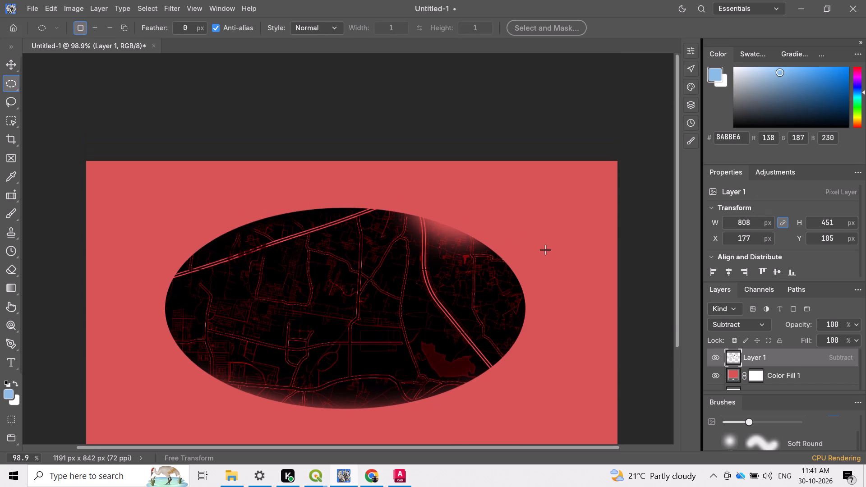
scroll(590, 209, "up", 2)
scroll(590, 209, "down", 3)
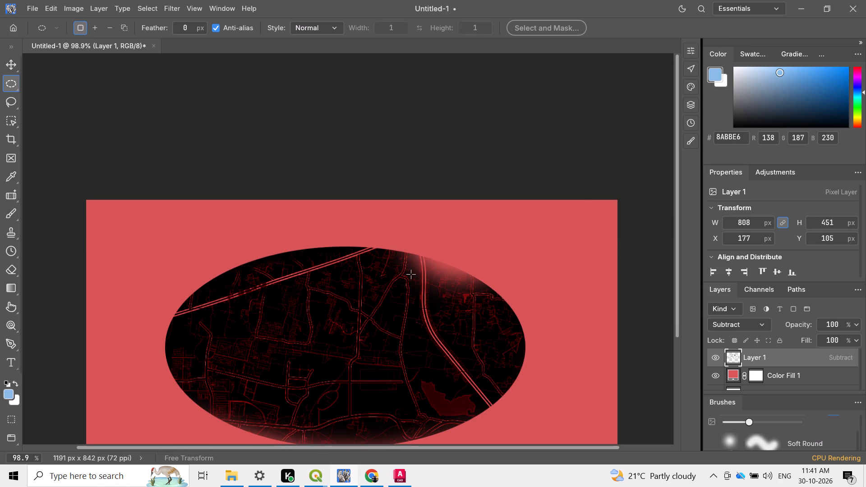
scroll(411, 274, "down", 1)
Undo the coral-red fill layer and the recent blend mode changes, stepping Layer 1 back to Luminosity.
key("ctrl+z")
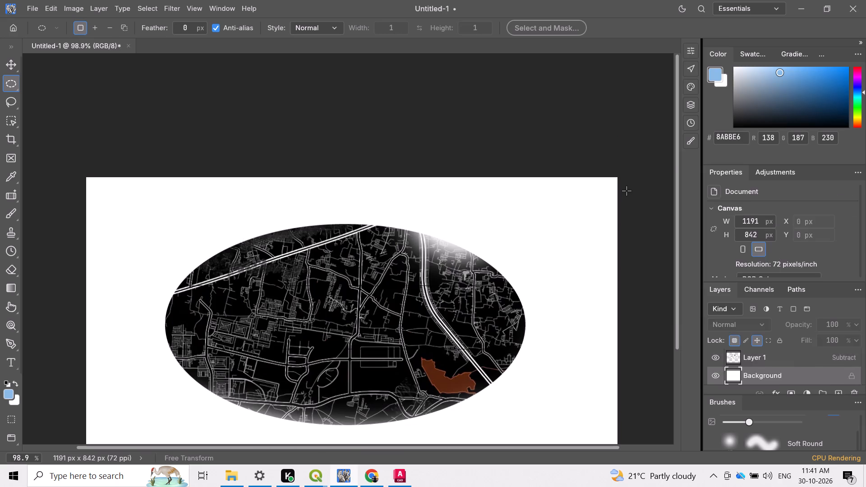
key("ctrl+z")
key("ctrl+z")
key("ctrl+z")
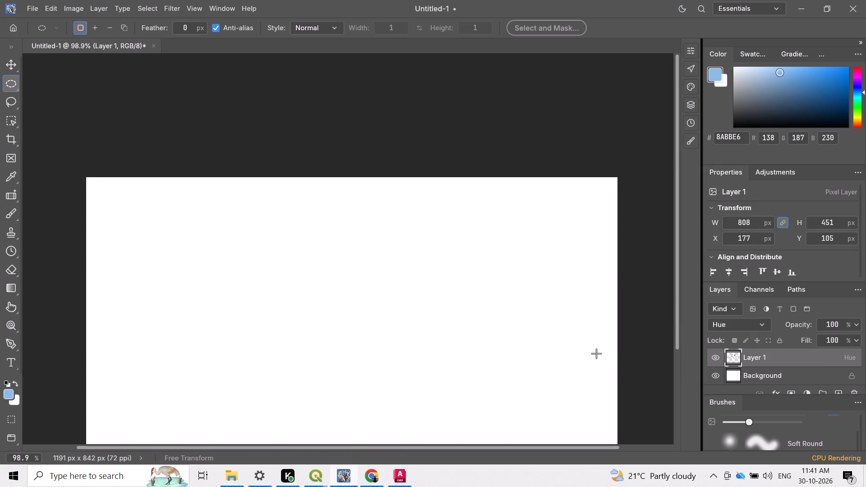
key("ctrl+z")
key("ctrl+z")
key("ctrl+z")
key("ctrl+z")
key("ctrl+shift+z")
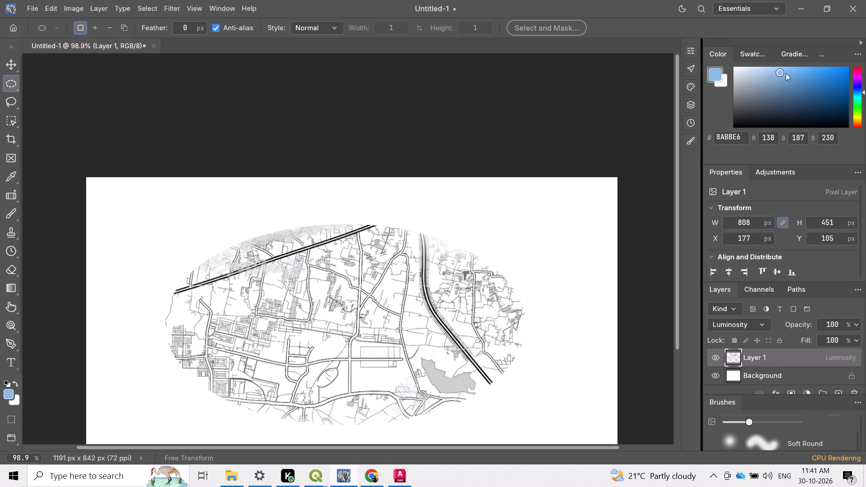
Set the foreground colour to medium blue 2C76B7.
left_click_drag(790, 68, 822, 84)
right_click(781, 363)
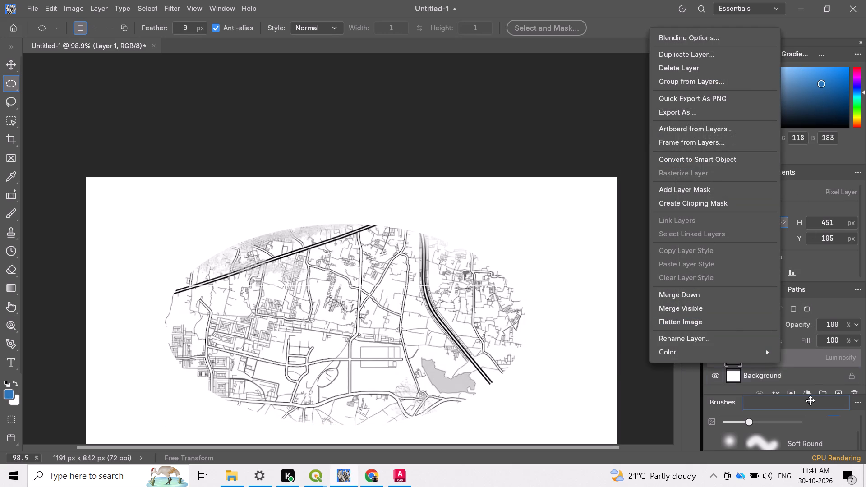
left_click(815, 356)
scroll(813, 368, "down", 3)
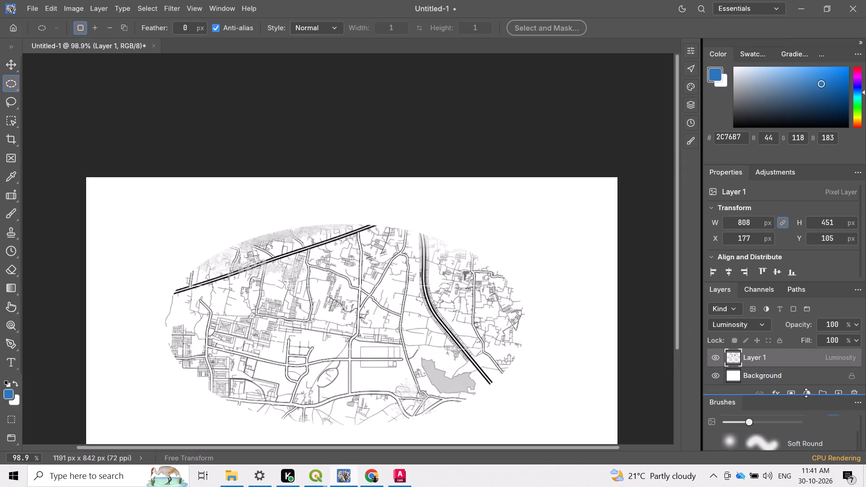
Add a red Color Overlay effect to Layer 1, trying the Multiply and Dissolve blend modes before choosing Overlay.
double_click(811, 349)
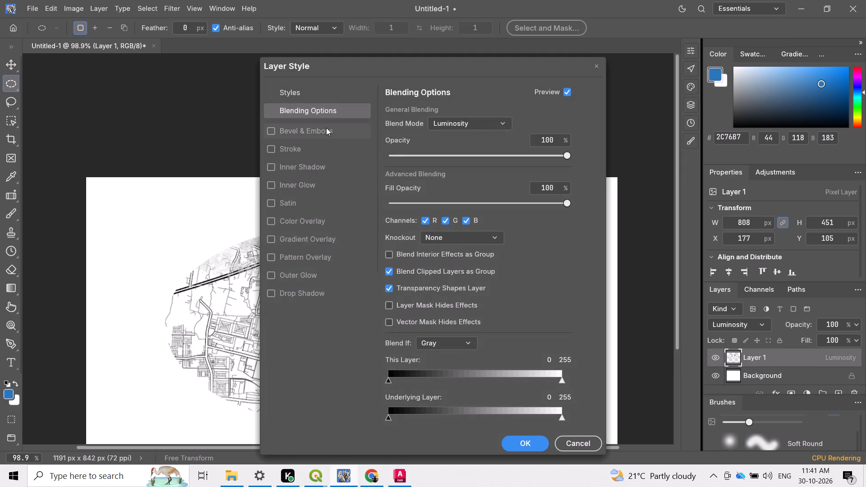
left_click(270, 221)
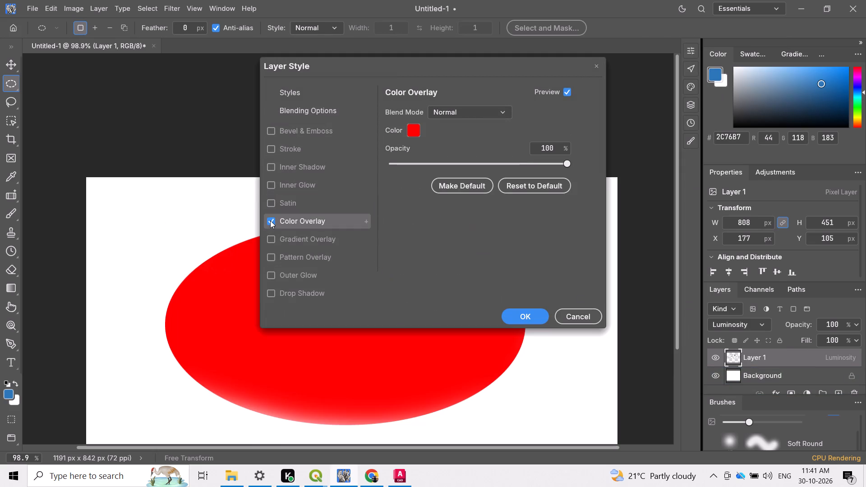
left_click(450, 111)
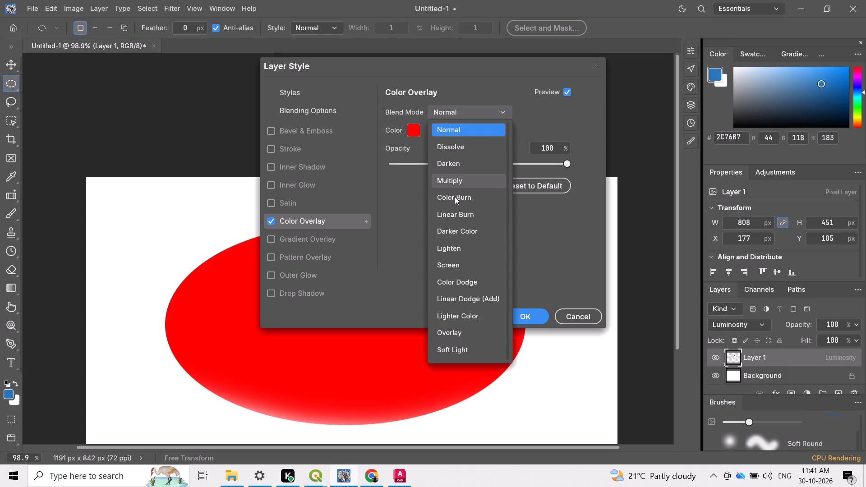
left_click(459, 182)
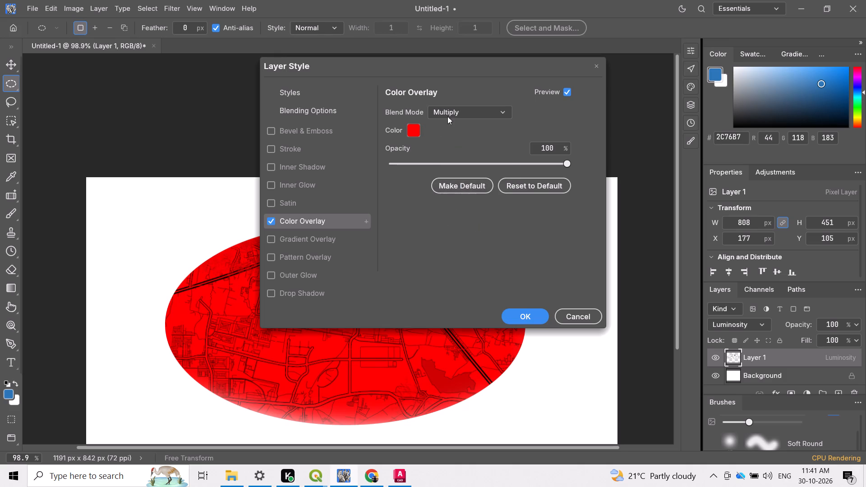
left_click(454, 112)
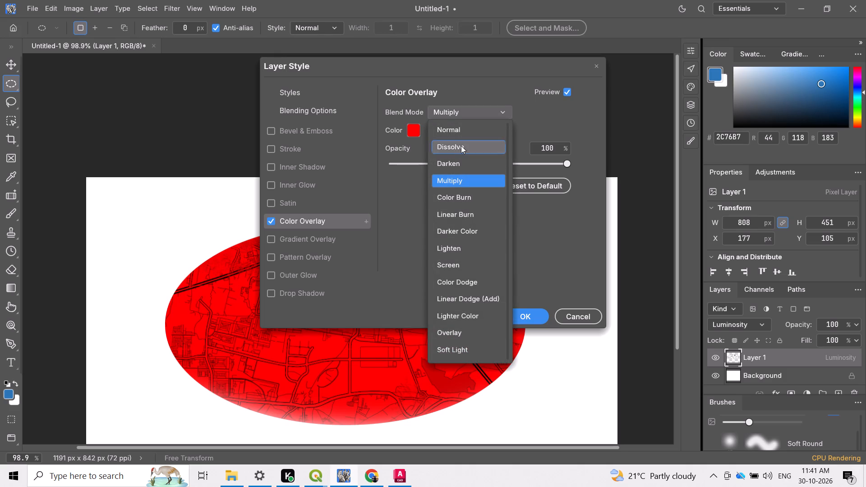
left_click(461, 146)
left_click(451, 112)
scroll(465, 308, "down", 1)
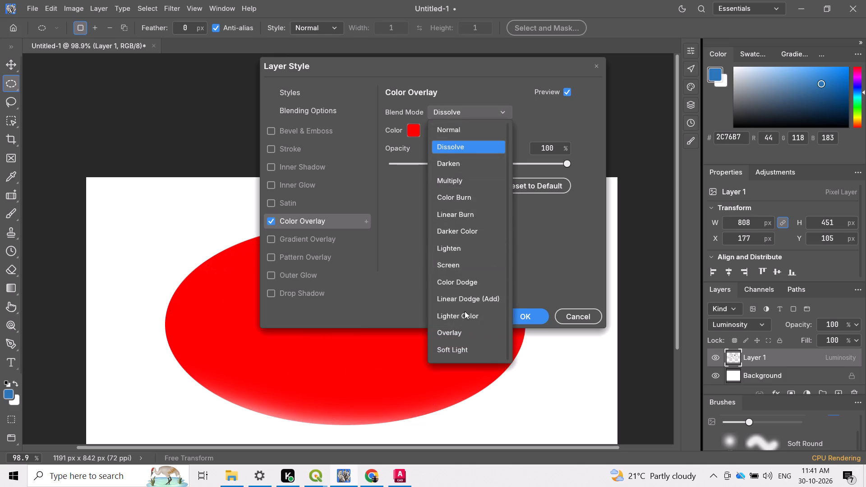
scroll(465, 311, "down", 2)
left_click(461, 265)
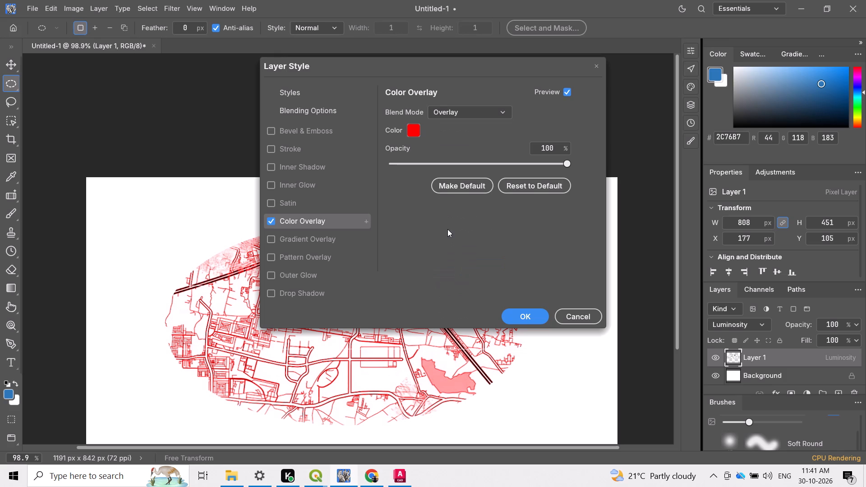
left_click(511, 315)
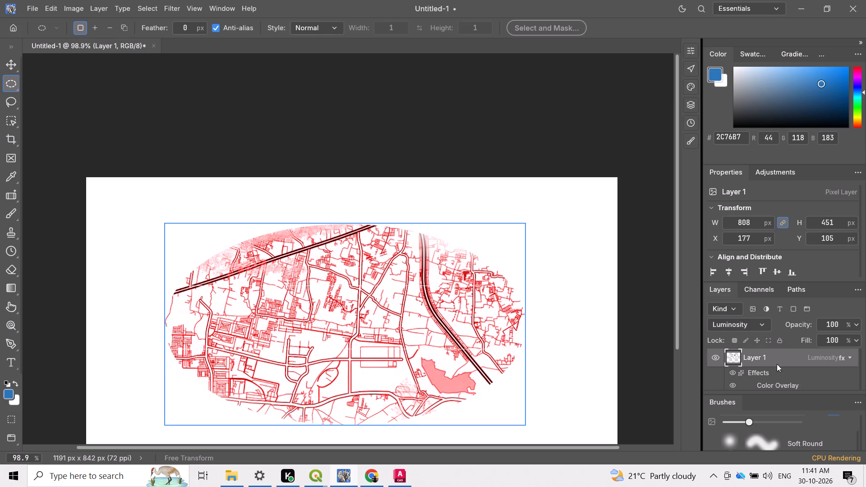
Change the colour of Layer 1's Color Overlay effect to blue 193ECB.
left_click(780, 388)
double_click(780, 384)
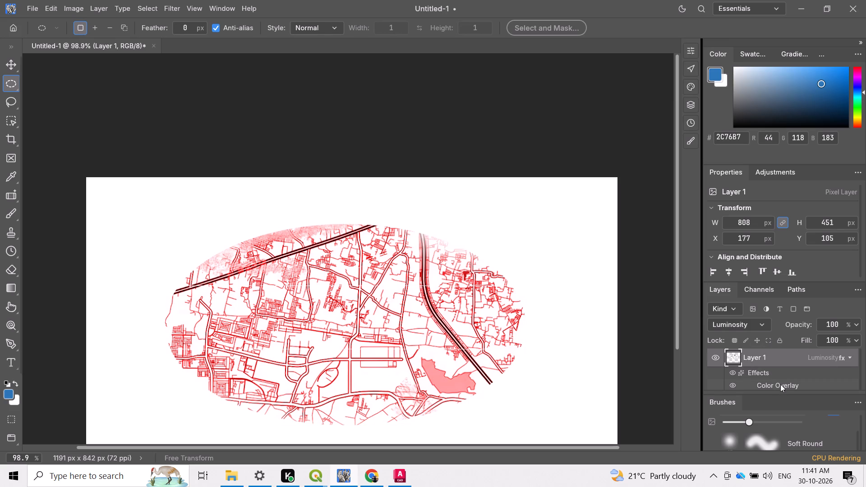
left_click_drag(469, 126, 566, 112)
left_click_drag(497, 117, 584, 107)
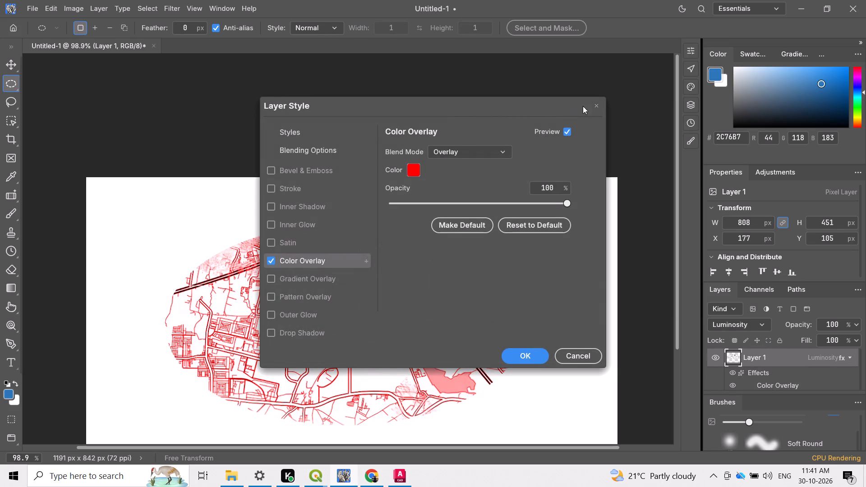
left_click_drag(488, 102, 838, 36)
left_click(673, 100)
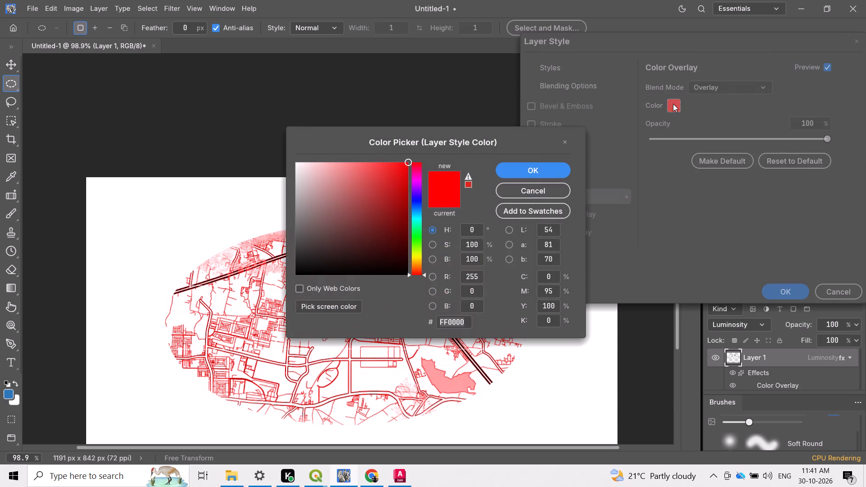
left_click(416, 200)
left_click(395, 185)
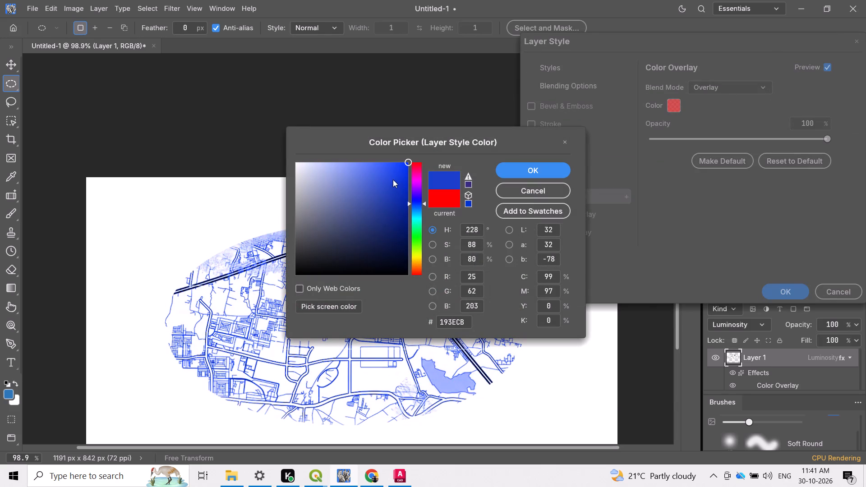
left_click(525, 173)
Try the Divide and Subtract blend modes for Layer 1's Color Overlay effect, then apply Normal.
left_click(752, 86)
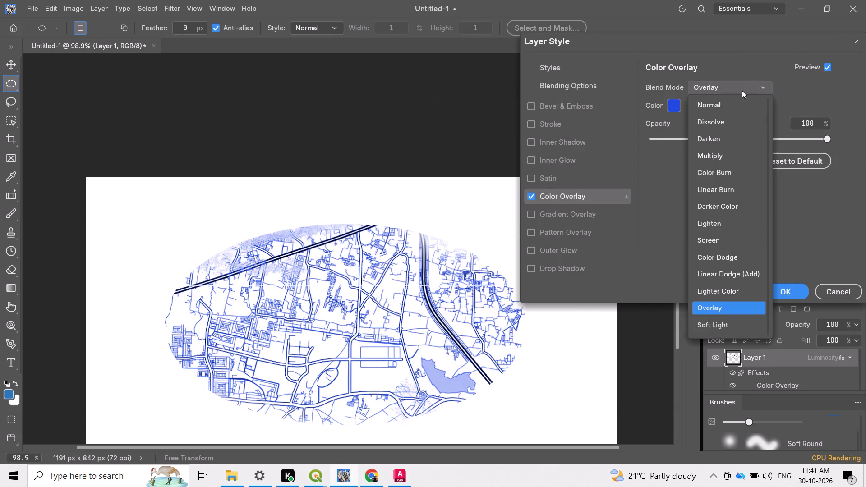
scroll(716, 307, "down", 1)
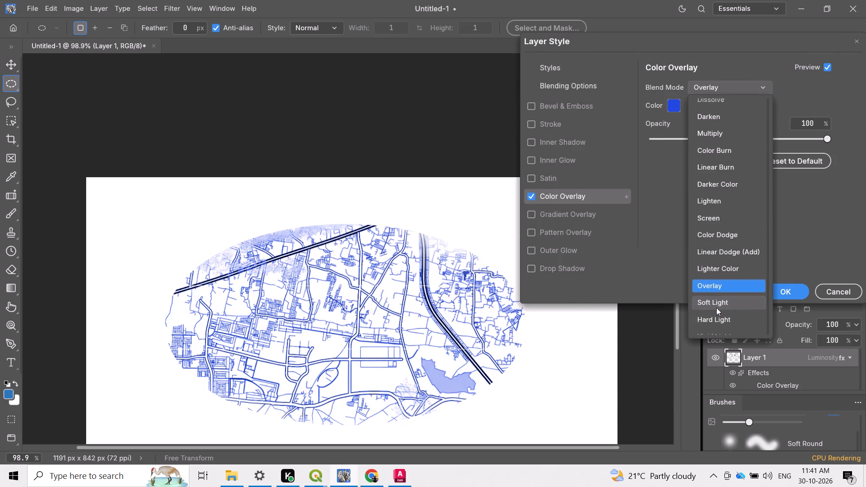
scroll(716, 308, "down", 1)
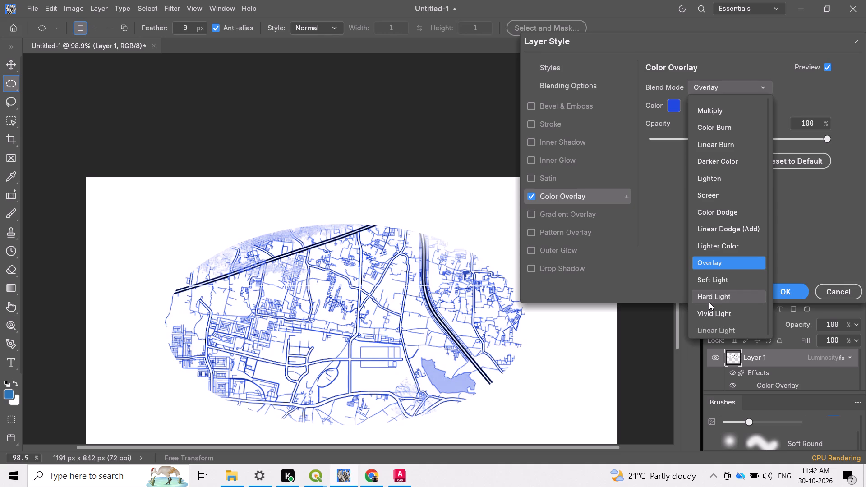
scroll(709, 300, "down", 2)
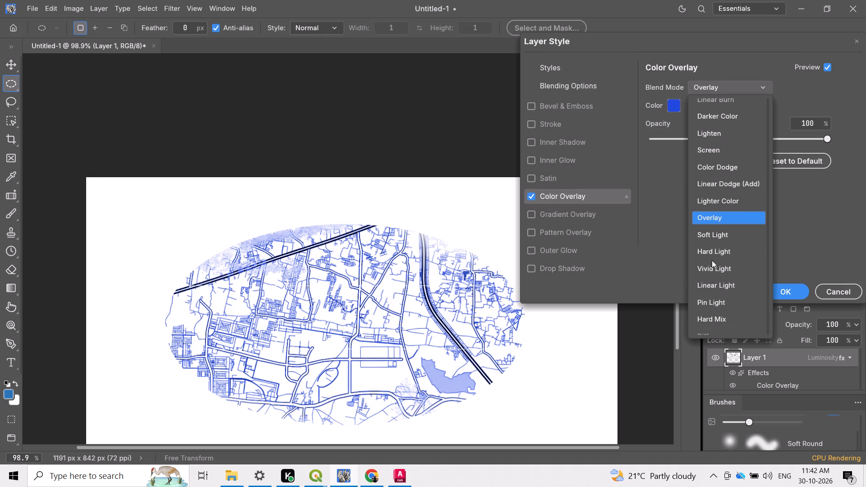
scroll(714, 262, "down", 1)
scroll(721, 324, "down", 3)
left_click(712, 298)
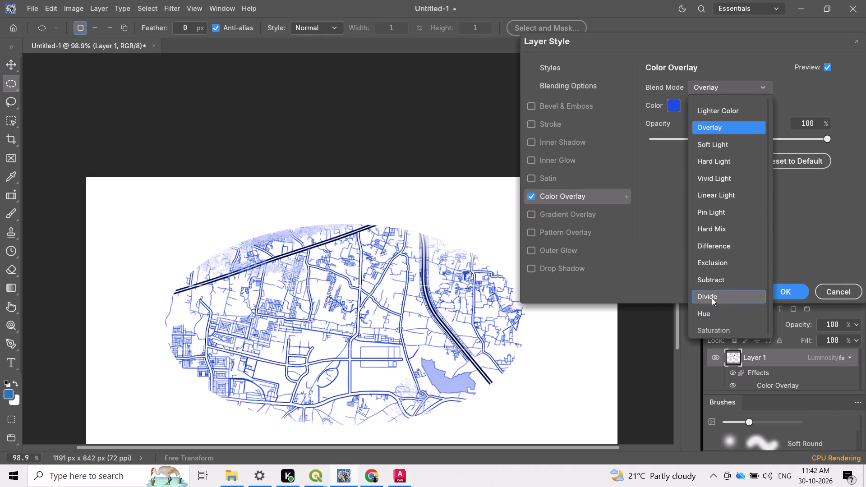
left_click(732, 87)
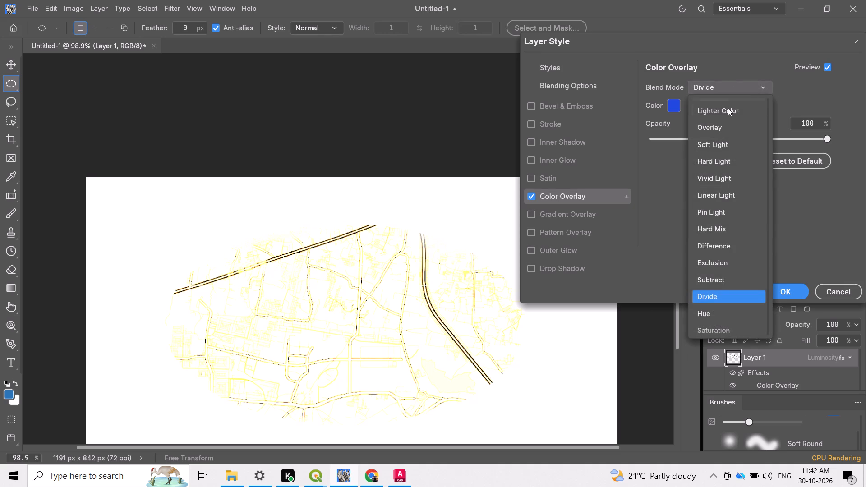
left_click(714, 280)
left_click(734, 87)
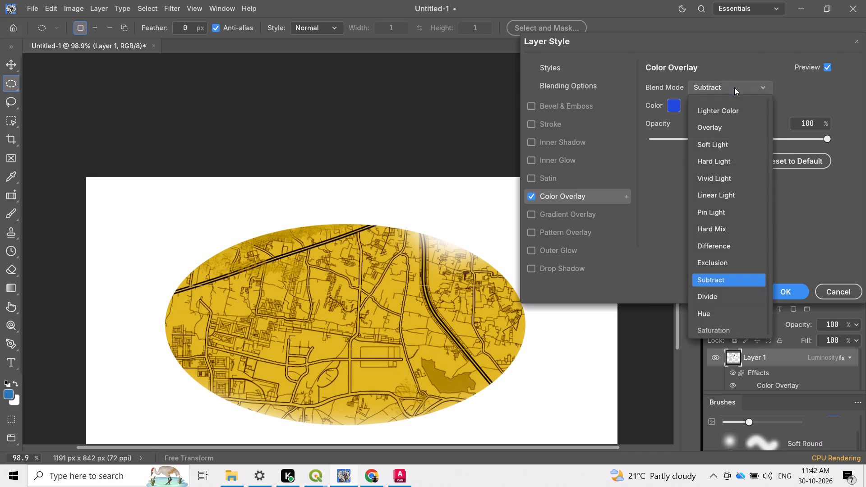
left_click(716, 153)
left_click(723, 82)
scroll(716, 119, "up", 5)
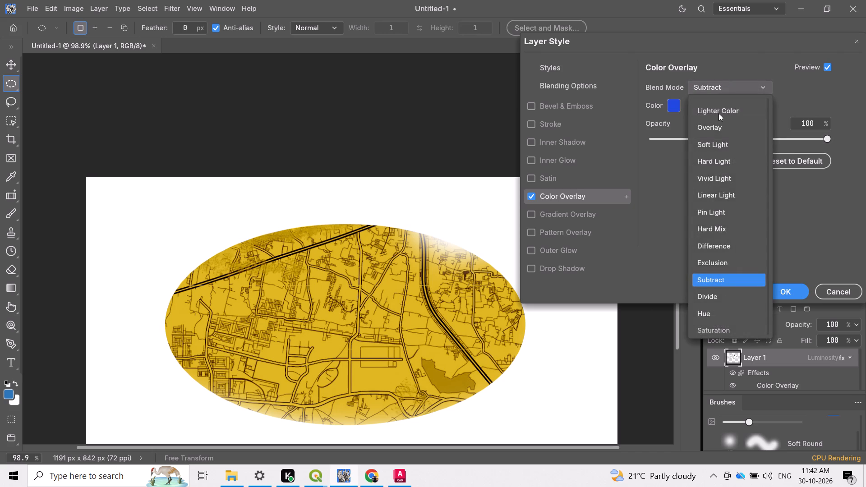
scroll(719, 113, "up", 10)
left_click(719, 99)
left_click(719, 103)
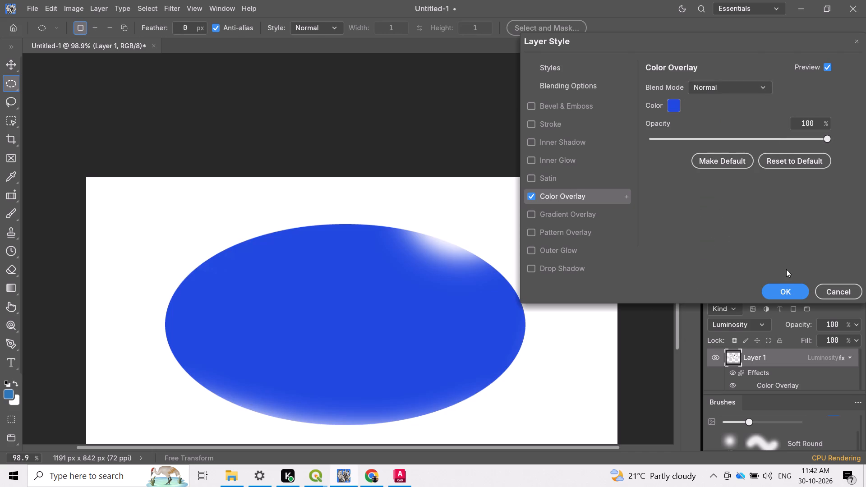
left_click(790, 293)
Set Layer 1's own blend mode to Multiply.
left_click(755, 328)
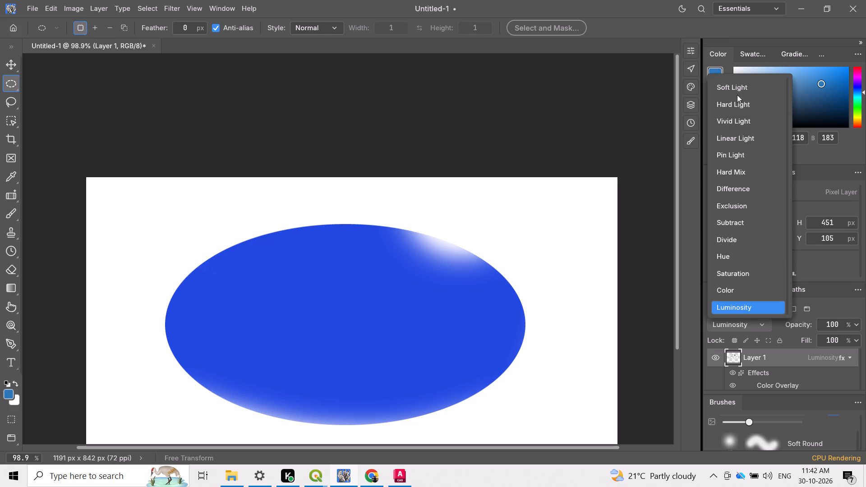
scroll(736, 105, "up", 7)
scroll(739, 143, "up", 11)
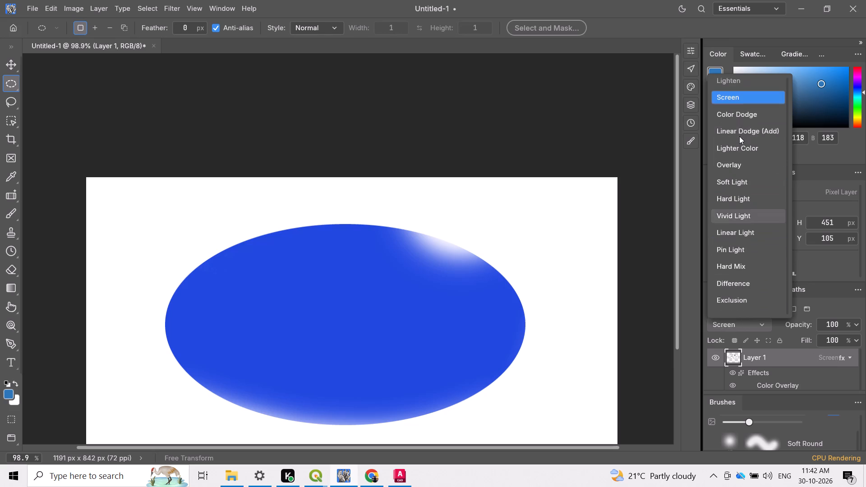
scroll(740, 148, "up", 19)
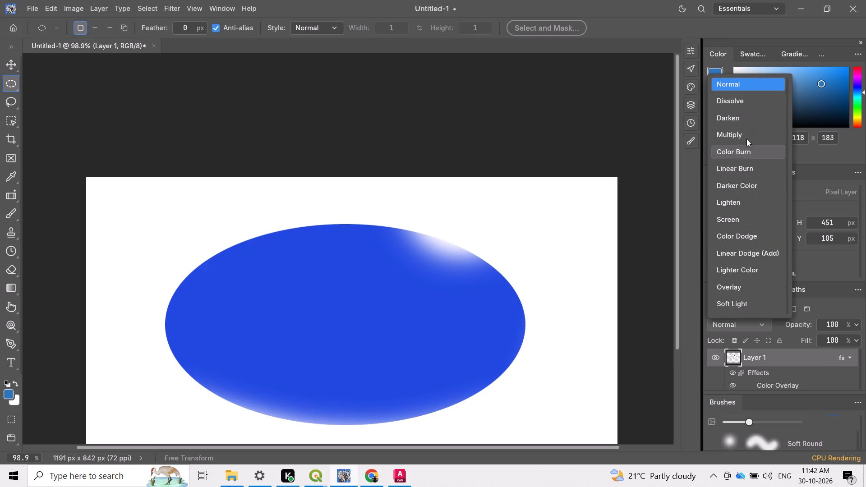
left_click(742, 134)
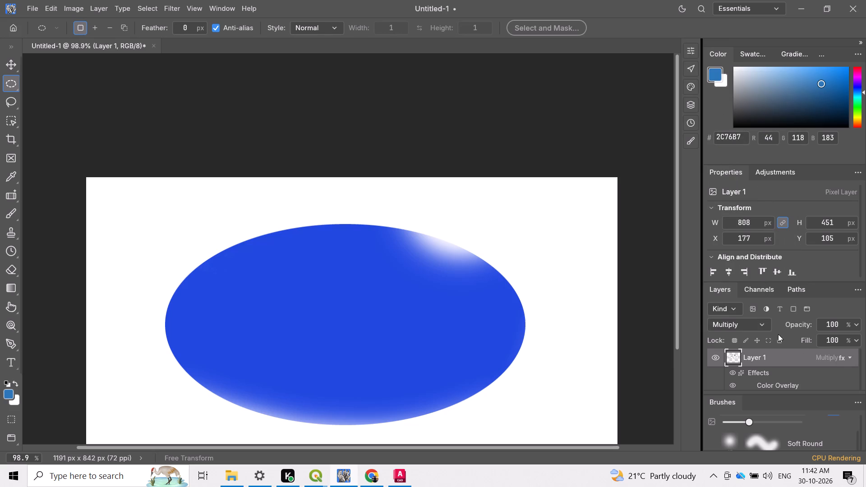
Set the blend mode of Layer 1's Color Overlay effect to Multiply and apply it.
double_click(803, 386)
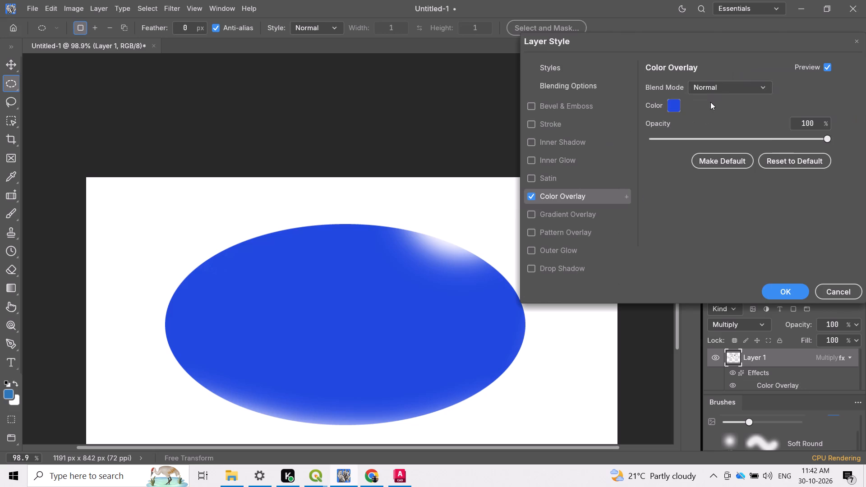
left_click(713, 90)
left_click(718, 157)
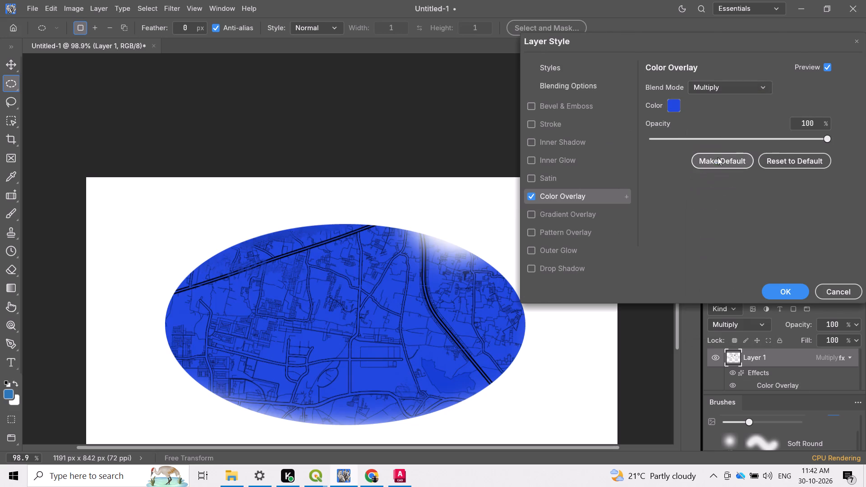
left_click(788, 294)
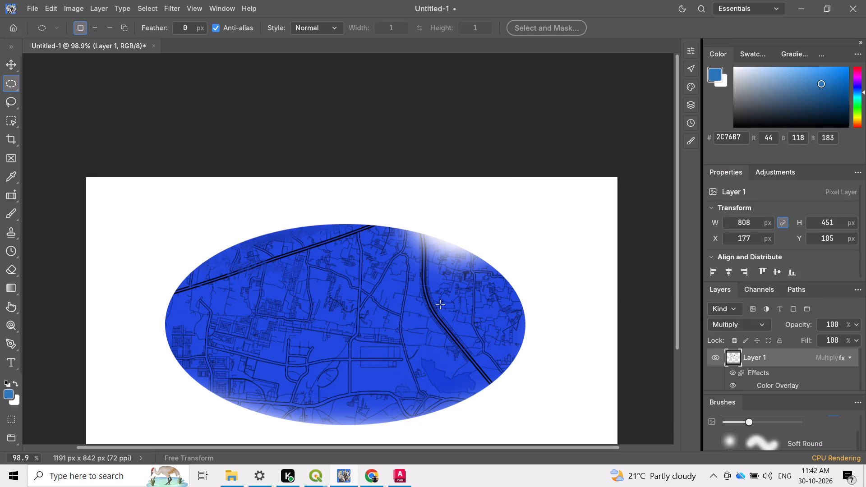
Duplicate Layer 1 together with its Color Overlay effect.
left_click(762, 358)
key("ctrl+j")
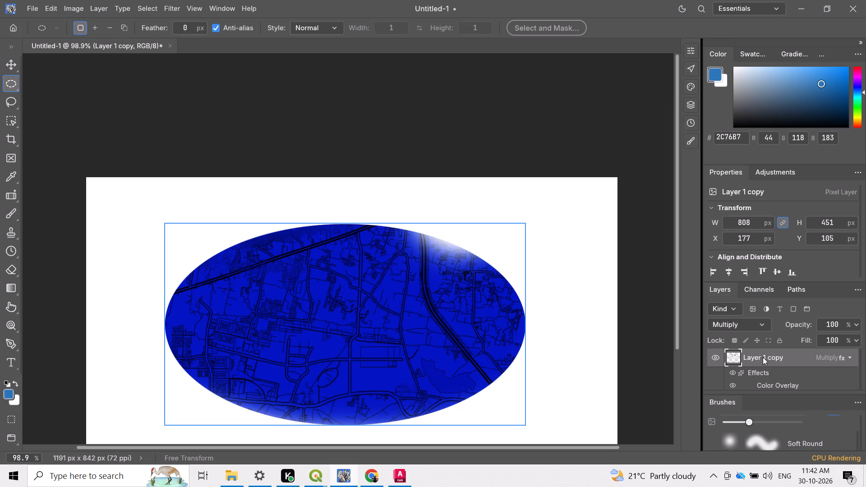
Set the general blend mode of Layer 1 copy to Overlay in its layer style blending options.
double_click(792, 362)
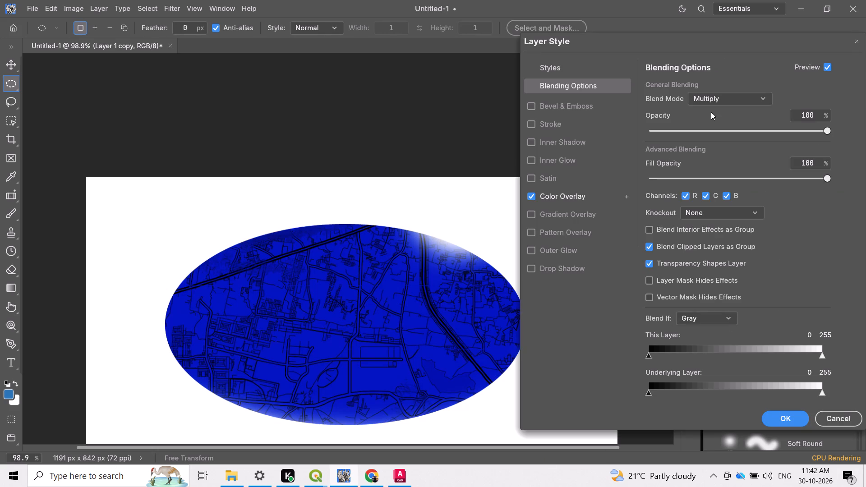
left_click(719, 98)
left_click(719, 98)
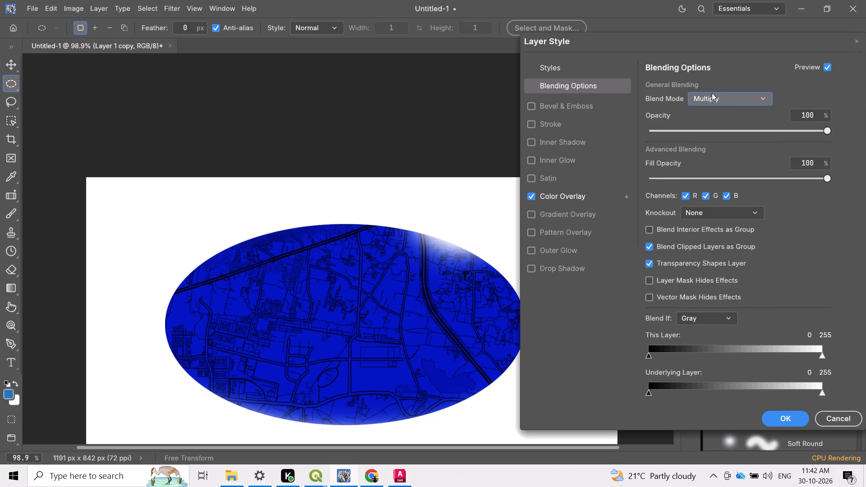
left_click_drag(715, 51, 501, 91)
left_click_drag(676, 37, 465, 90)
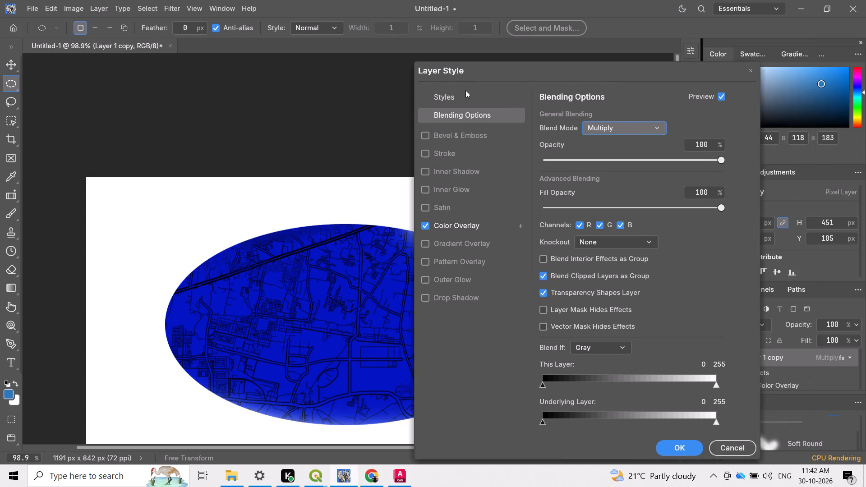
left_click_drag(465, 90, 469, 89)
left_click_drag(494, 84, 389, 61)
left_click(502, 130)
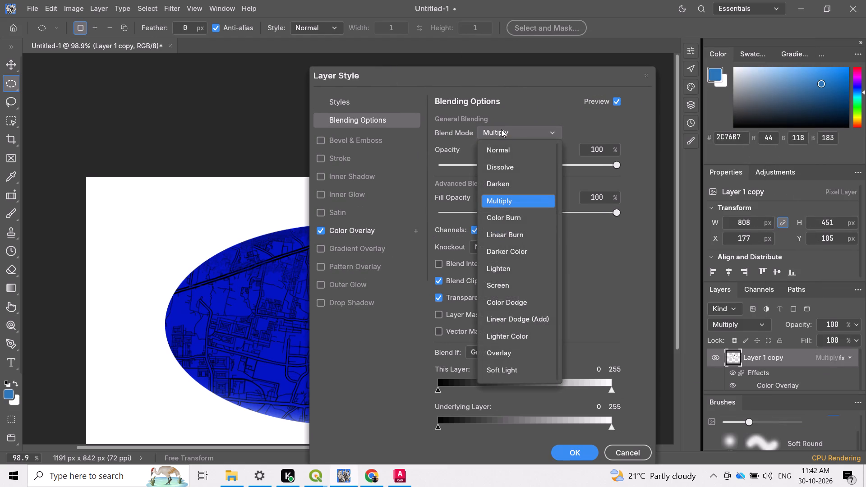
scroll(511, 164, "up", 2)
scroll(516, 308, "down", 5)
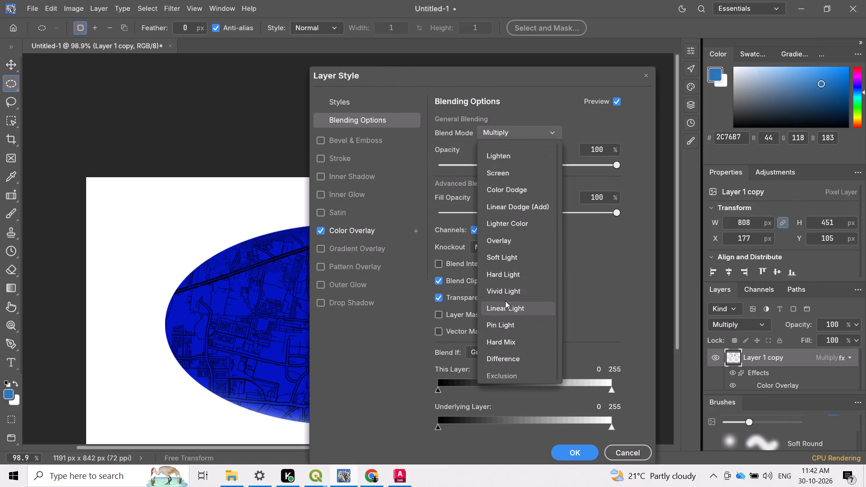
left_click(513, 240)
scroll(461, 230, "up", 4)
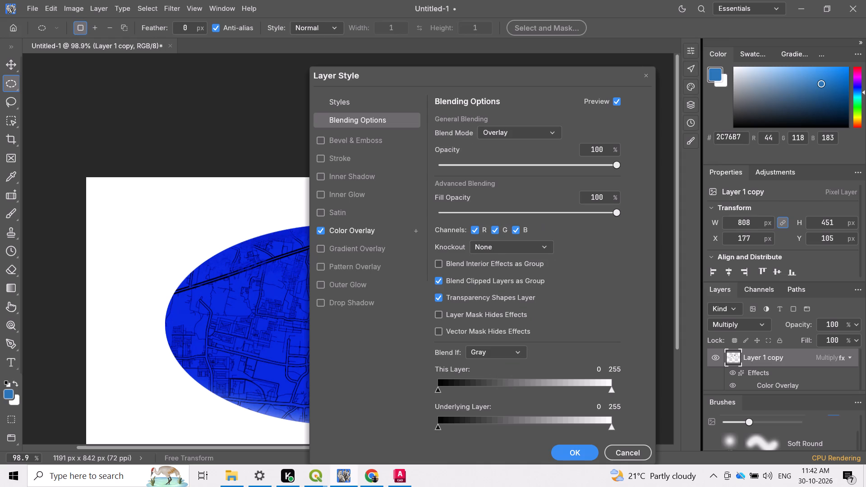
scroll(461, 230, "up", 6)
scroll(585, 315, "up", 8)
scroll(582, 287, "down", 8)
scroll(582, 287, "up", 3)
Set the blend mode of Layer 1 copy's Color Overlay effect to Overlay.
left_click(354, 228)
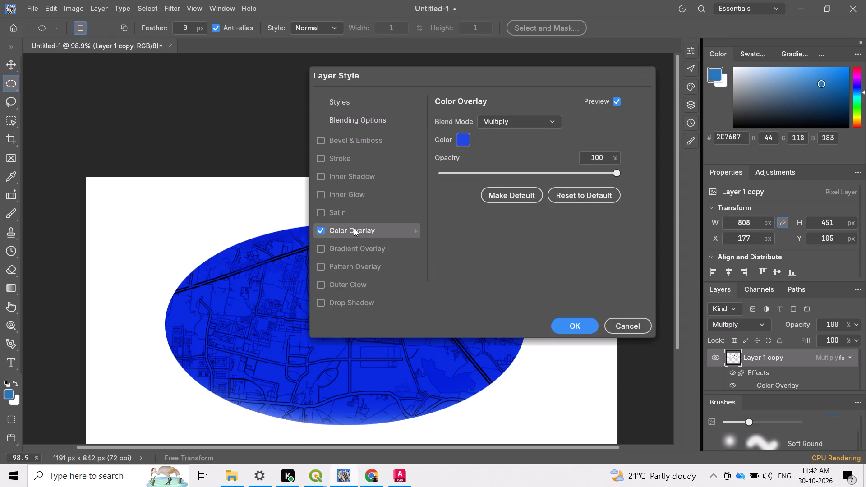
left_click(370, 119)
left_click(368, 231)
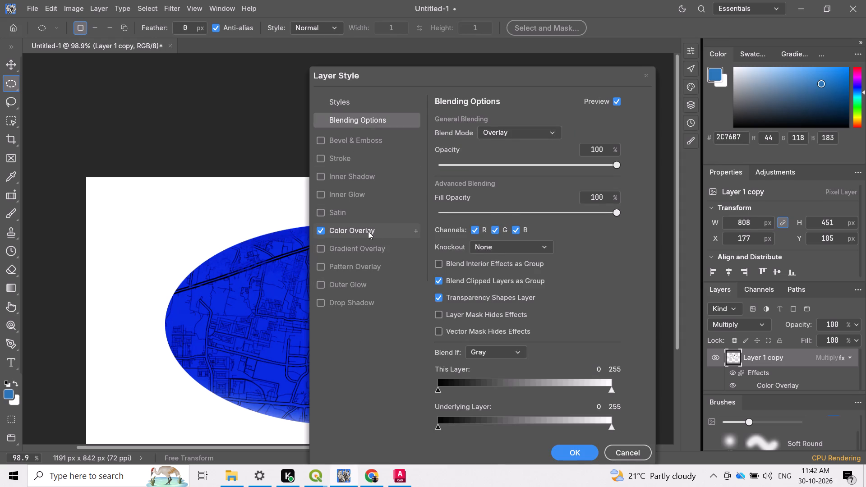
left_click(528, 120)
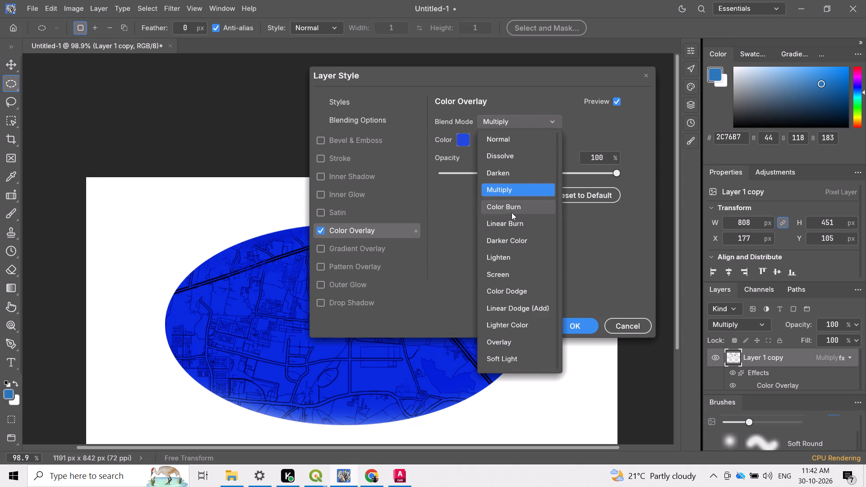
scroll(511, 309, "down", 2)
left_click(503, 292)
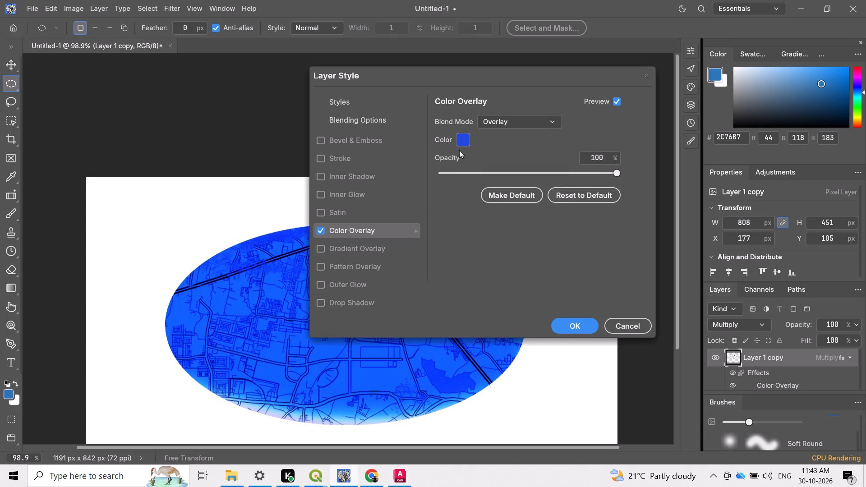
Change the colour of Layer 1 copy's Color Overlay to white FFFFFF and apply the layer style.
left_click(461, 145)
left_click_drag(386, 192, 298, 166)
left_click(298, 162)
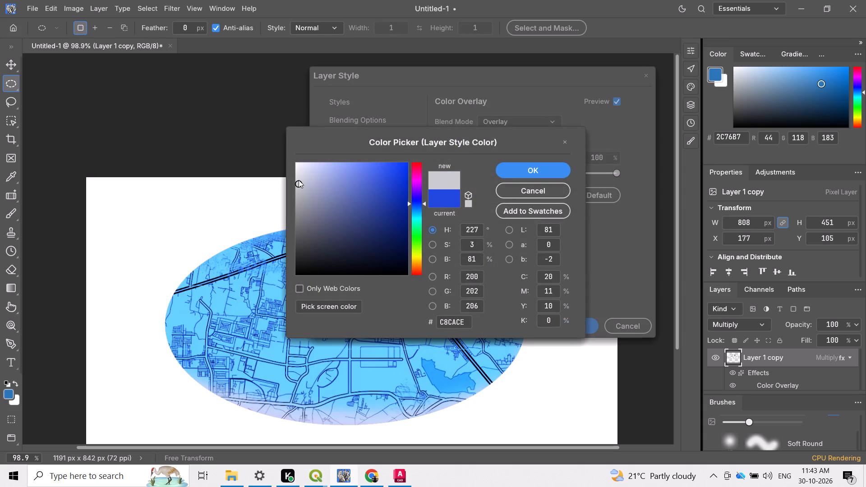
left_click_drag(306, 183, 261, 130)
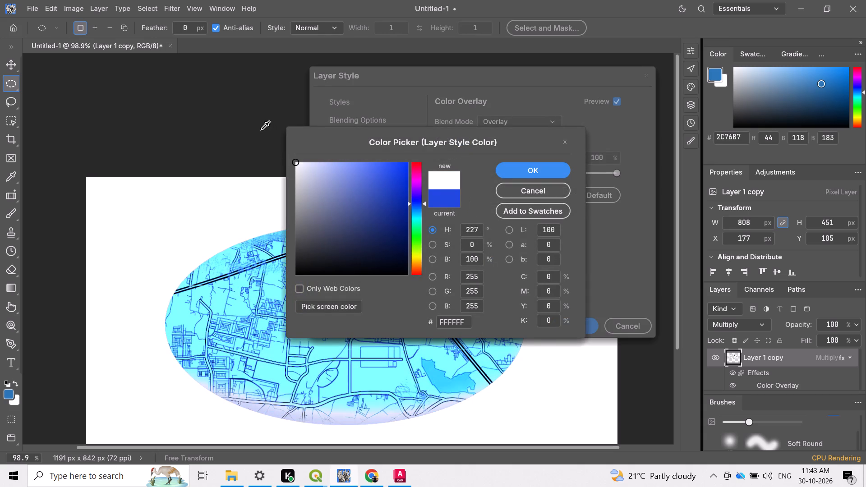
left_click(533, 172)
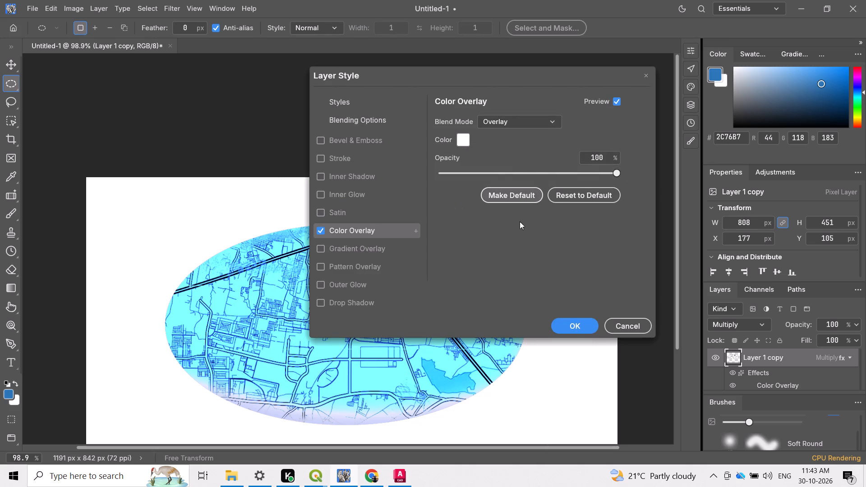
left_click(585, 326)
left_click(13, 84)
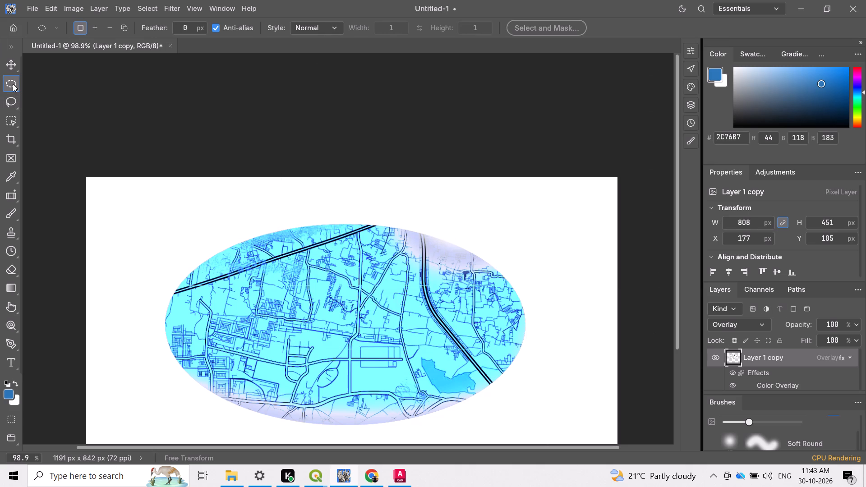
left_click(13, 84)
Switch from the elliptical to the Rectangular Marquee tool.
left_click_drag(15, 80, 37, 83)
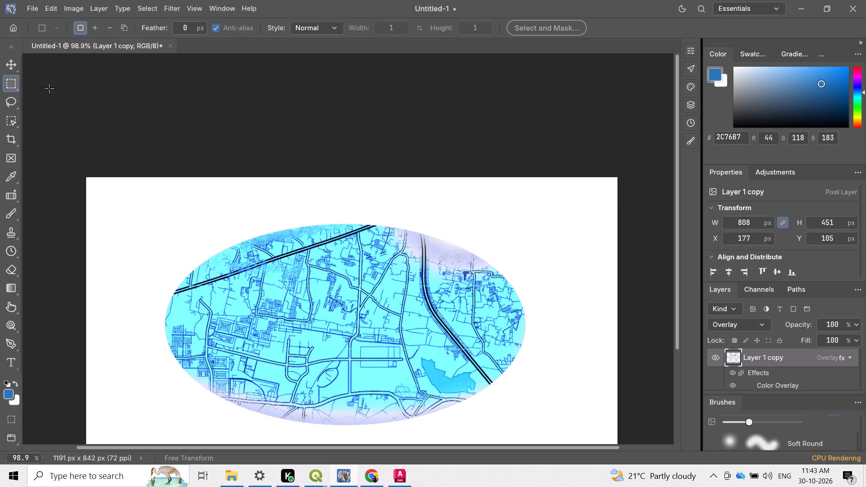
Examine the overlaid elliptical map across the canvas, including the thick diagonal road beside the lake.
scroll(226, 285, "up", 3)
scroll(272, 318, "down", 2)
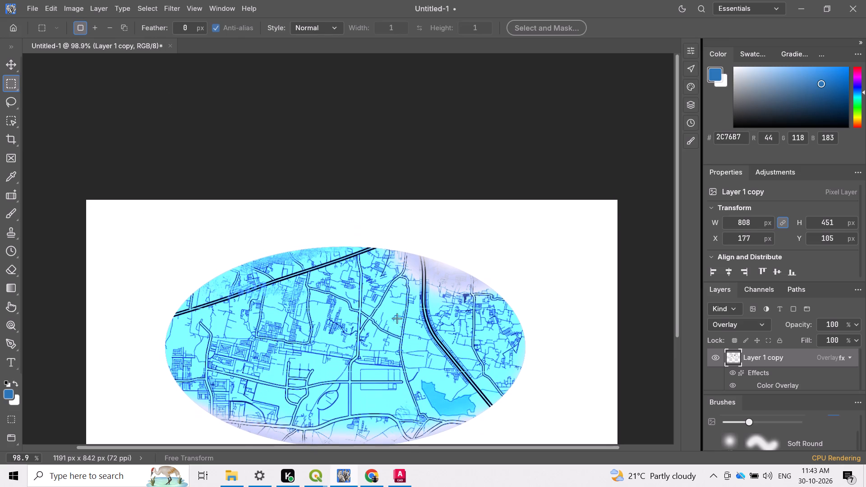
left_click(443, 345)
left_click(448, 352)
left_click(452, 360)
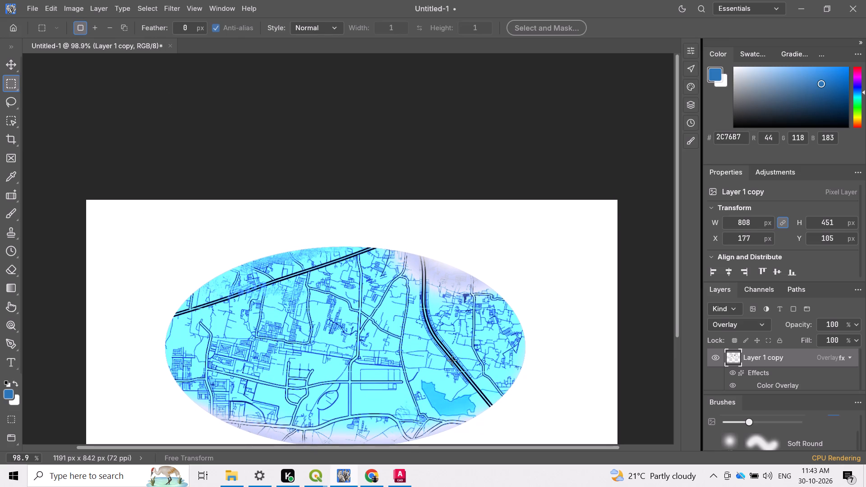
left_click(456, 365)
left_click(463, 370)
scroll(387, 234, "down", 6)
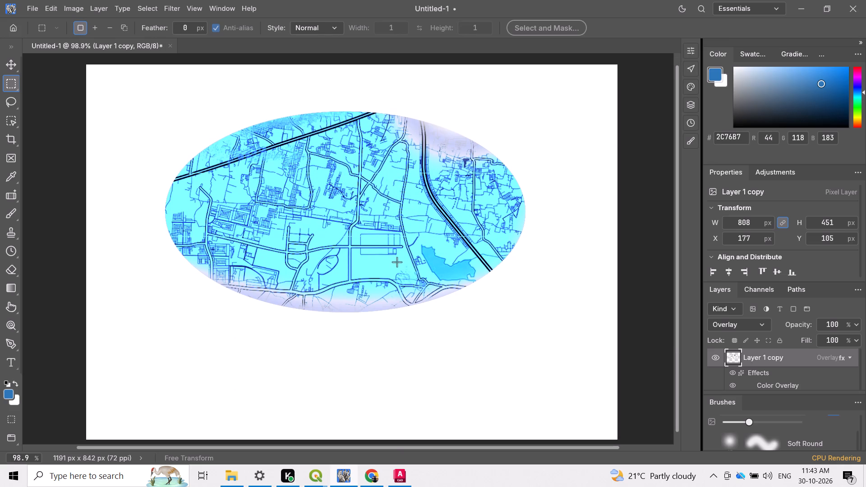
scroll(398, 268, "down", 2)
scroll(399, 268, "up", 2)
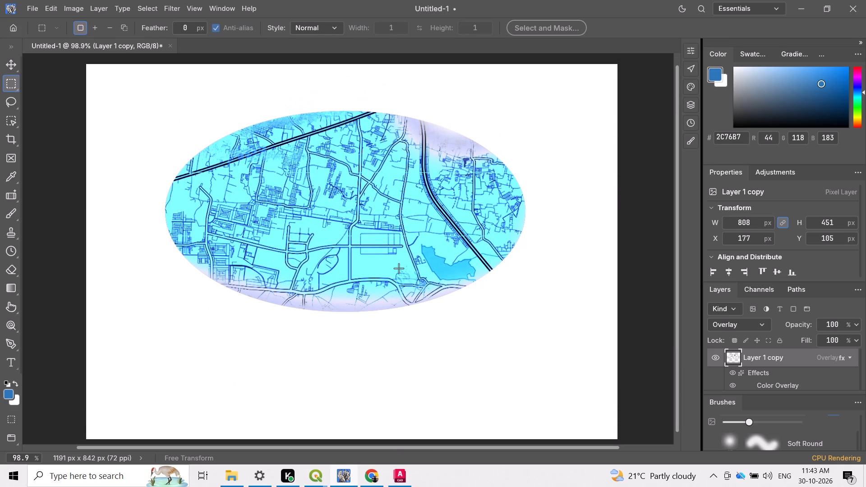